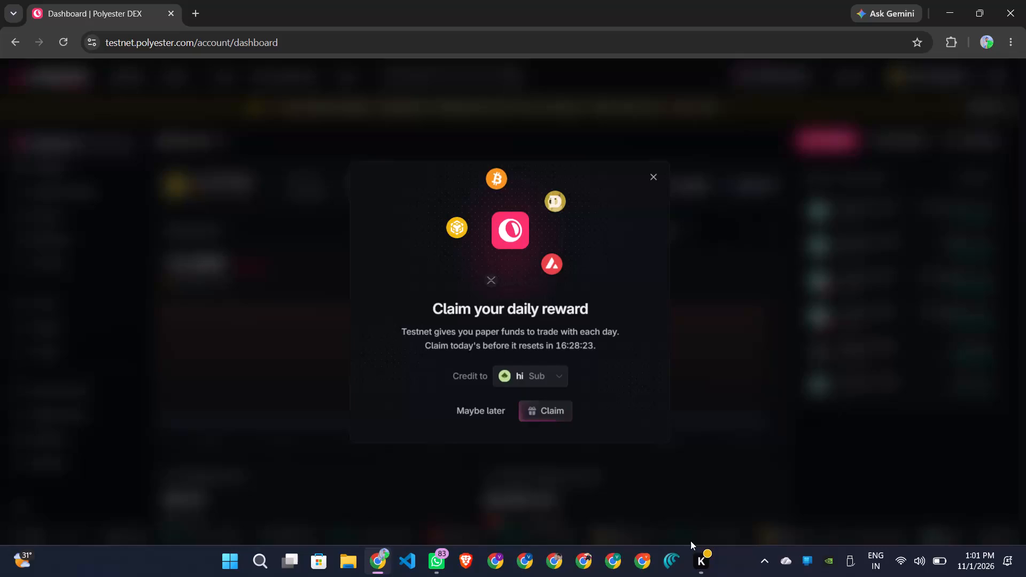
# Claim the daily testnet reward to the hi subaccount and dismiss the reward dialog.
pyautogui.click(563, 411)
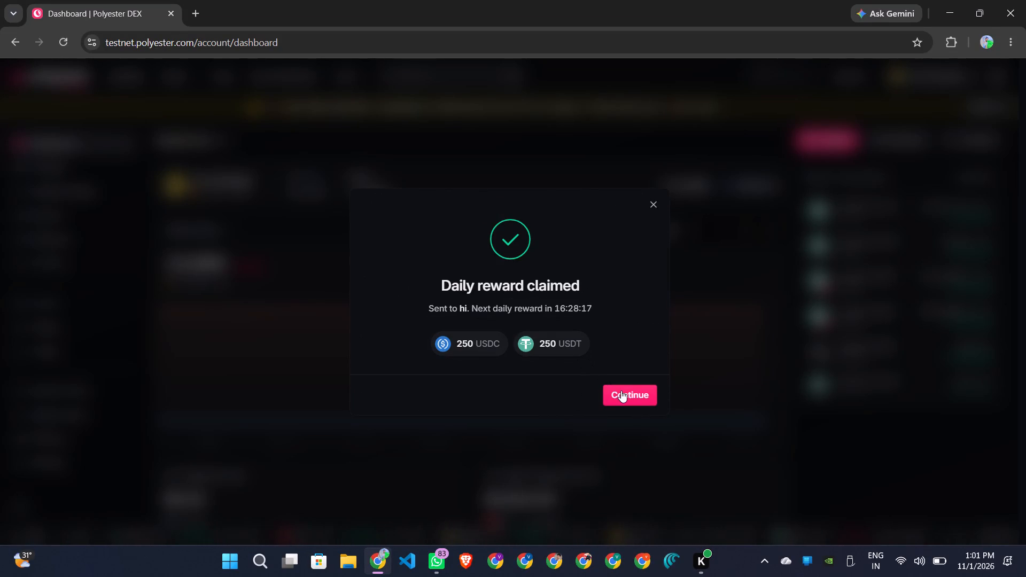
pyautogui.click(626, 393)
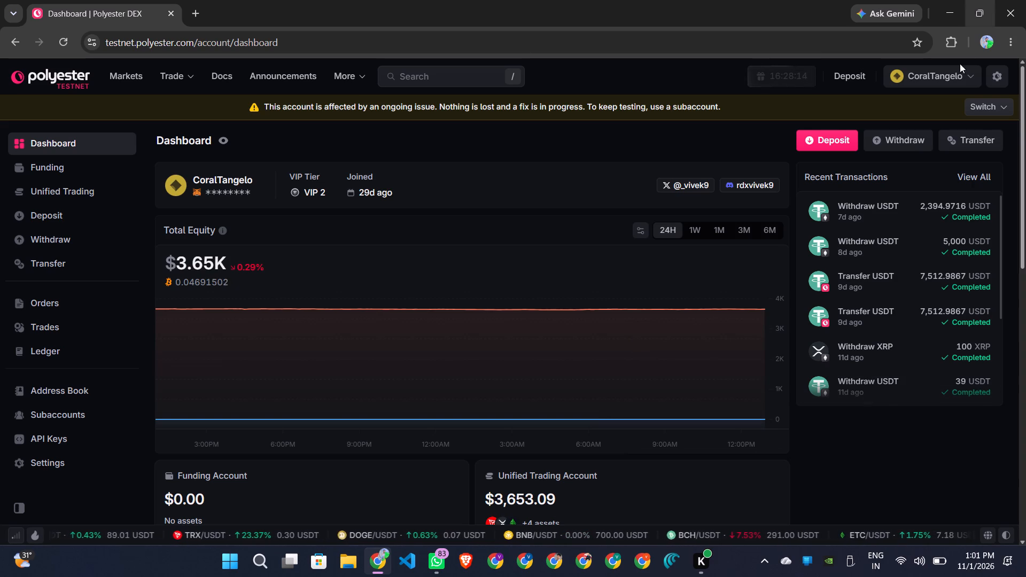
# Switch from the main account to the hi subaccount.
pyautogui.click(997, 105)
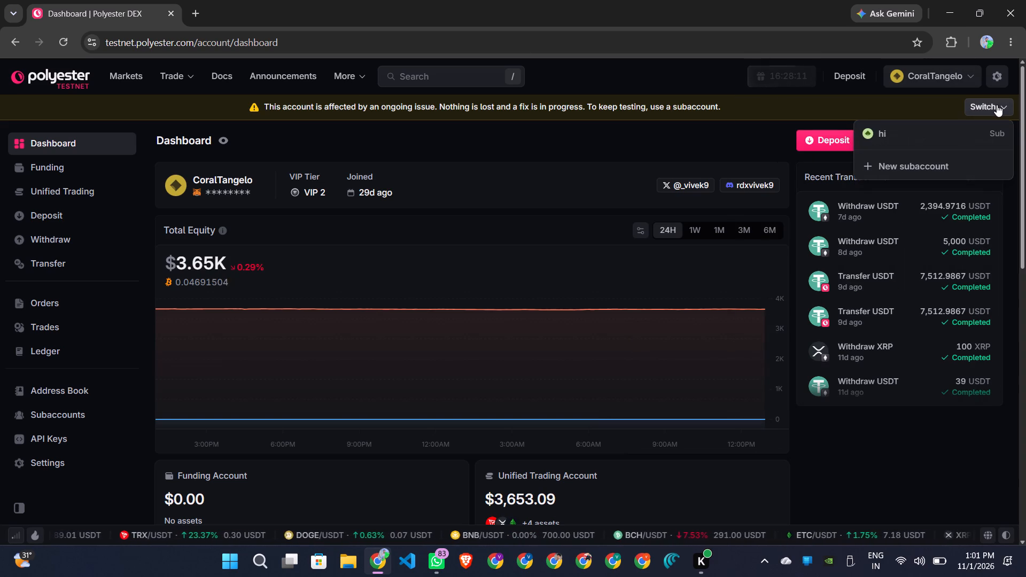
pyautogui.click(910, 131)
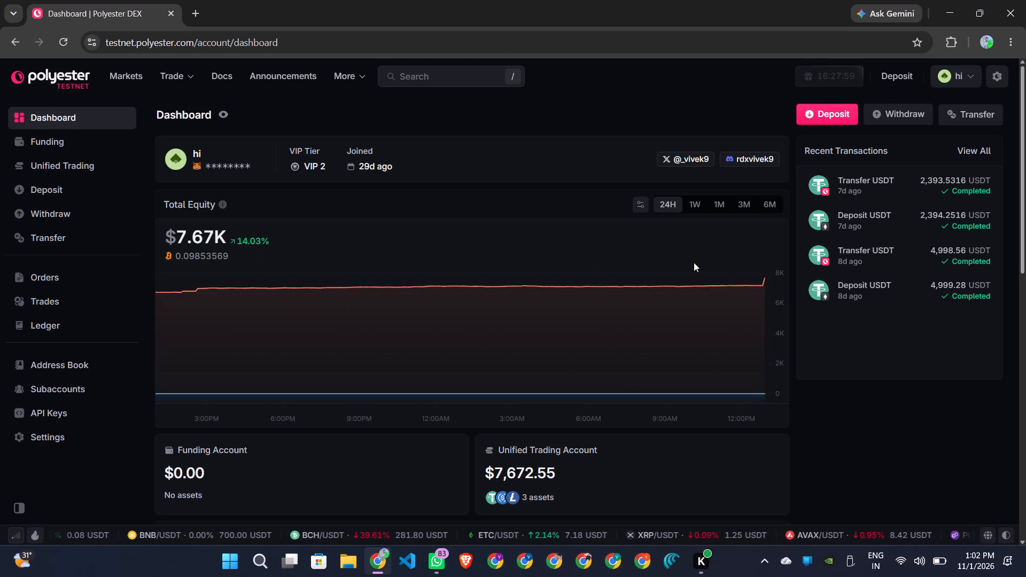
# Review the subaccount's equity and paper assets on the dashboard, and open the LTC/USDT spot market.
pyautogui.hscroll(-2, 694, 262)
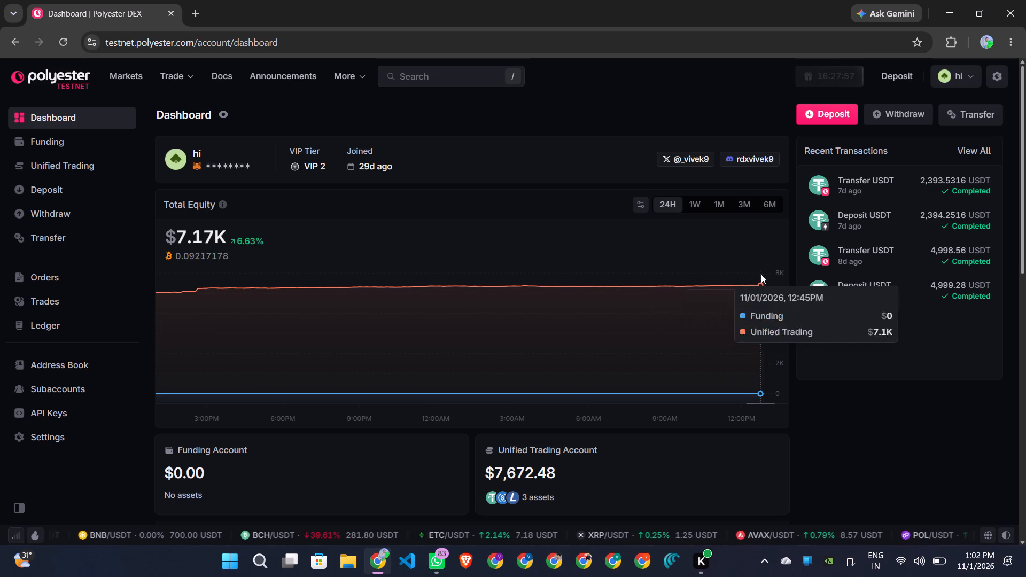
pyautogui.scroll(-1, 805, 412)
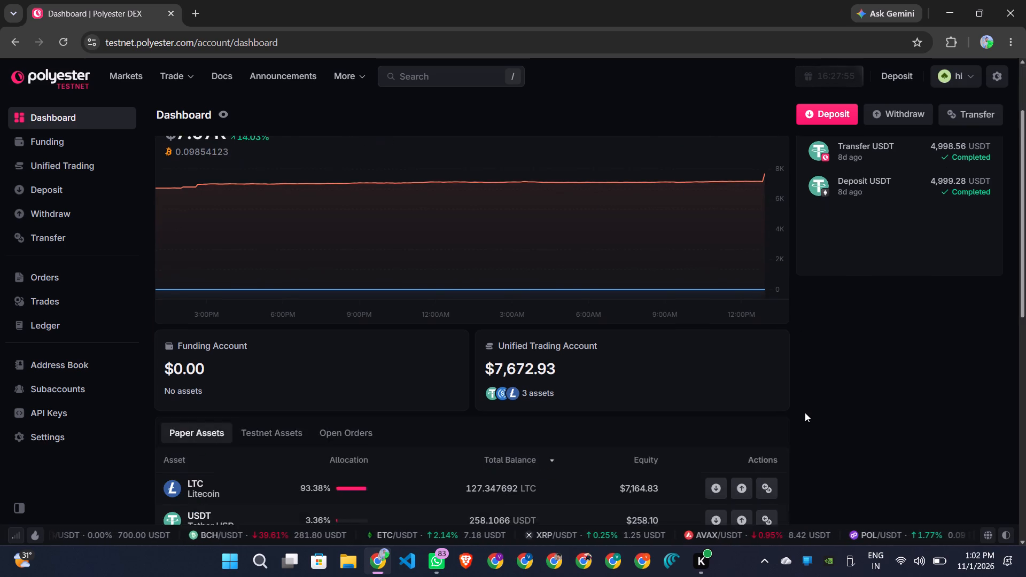
pyautogui.scroll(-4, 805, 412)
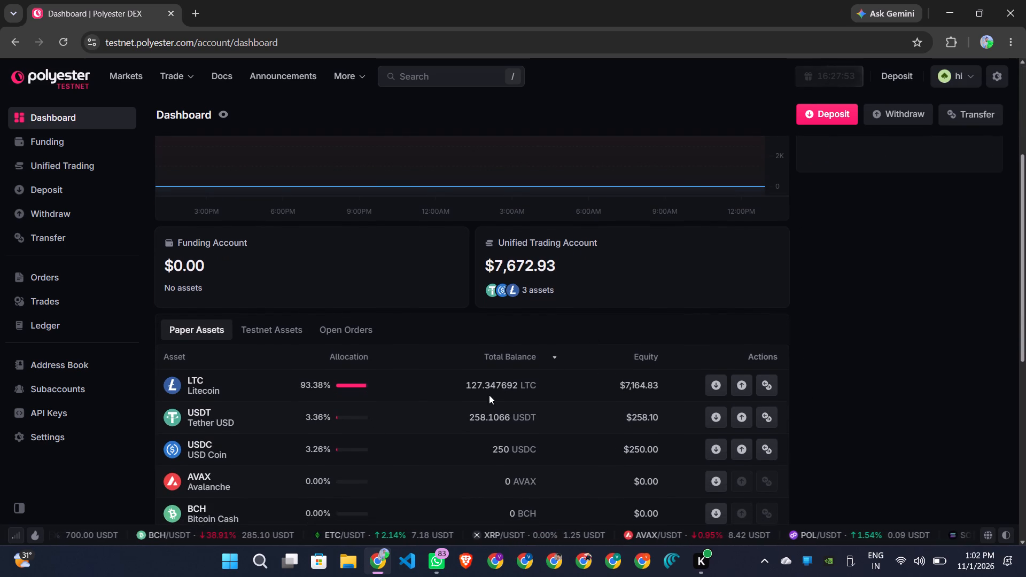
pyautogui.scroll(-1, 489, 395)
pyautogui.scroll(-1, 590, 357)
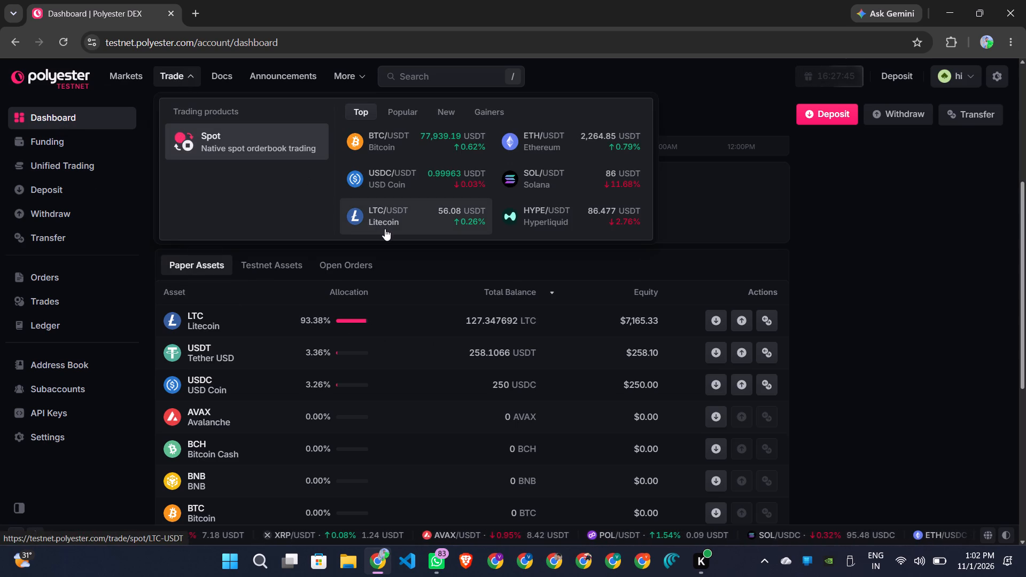
pyautogui.click(385, 229)
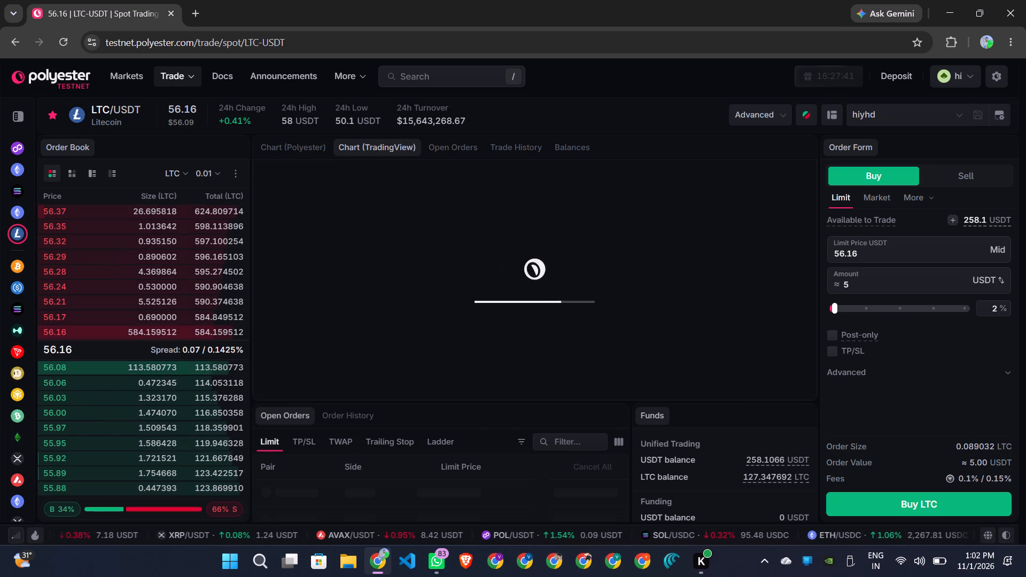
# Look through the past LTC/USDT limit orders in the order history.
pyautogui.scroll(-1, 541, 417)
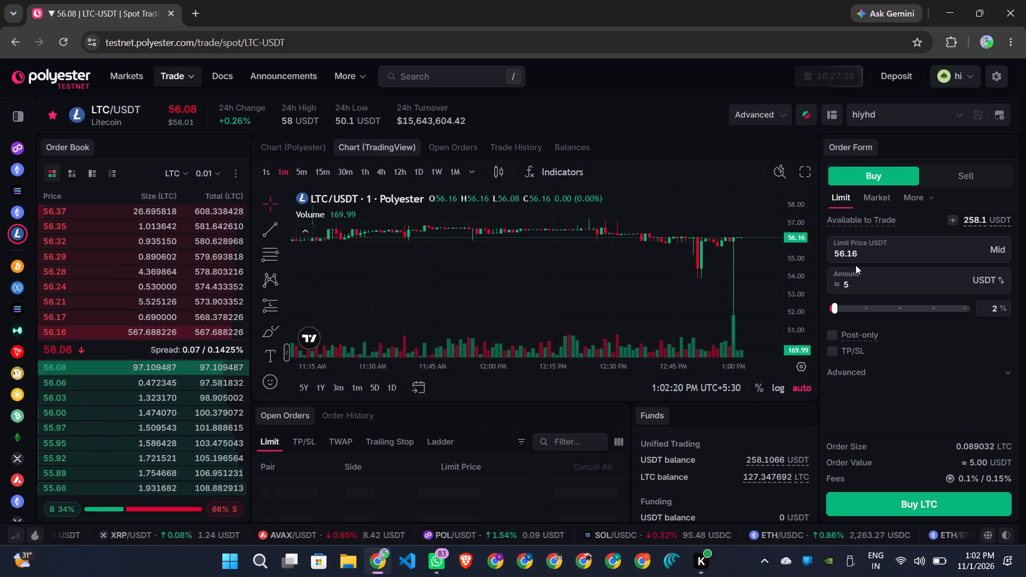
pyautogui.click(338, 412)
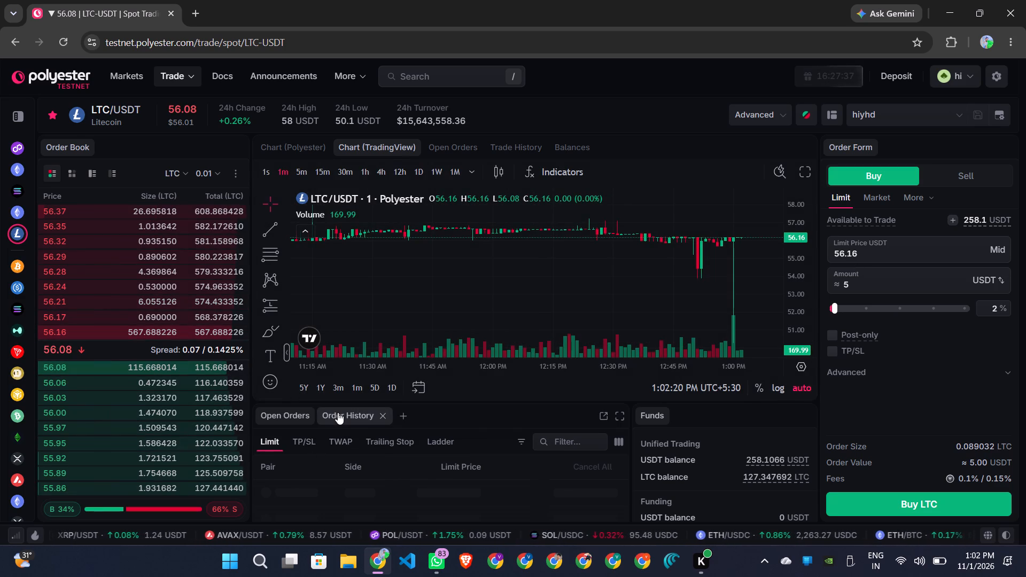
pyautogui.scroll(-1, 334, 481)
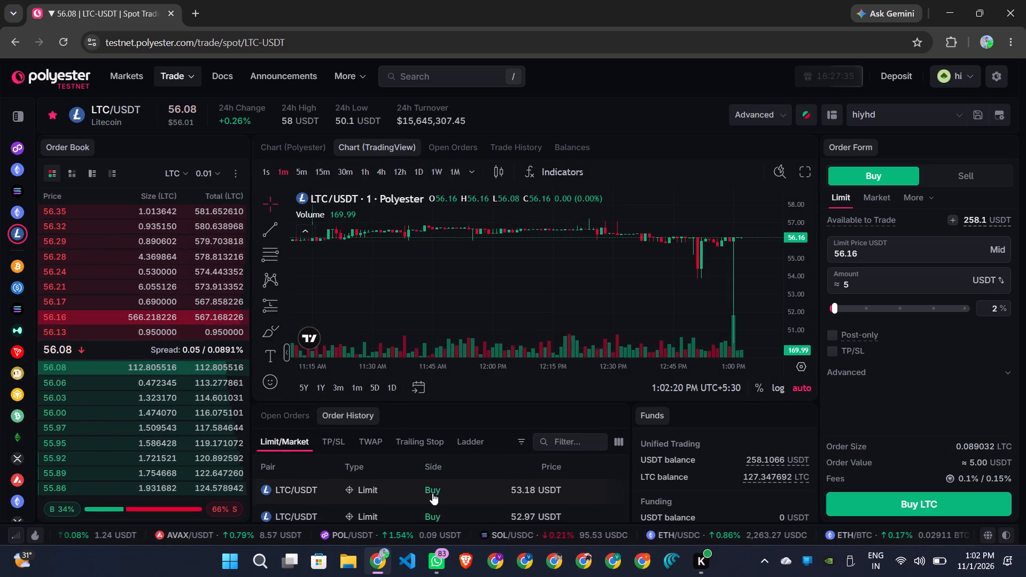
pyautogui.scroll(3, 497, 487)
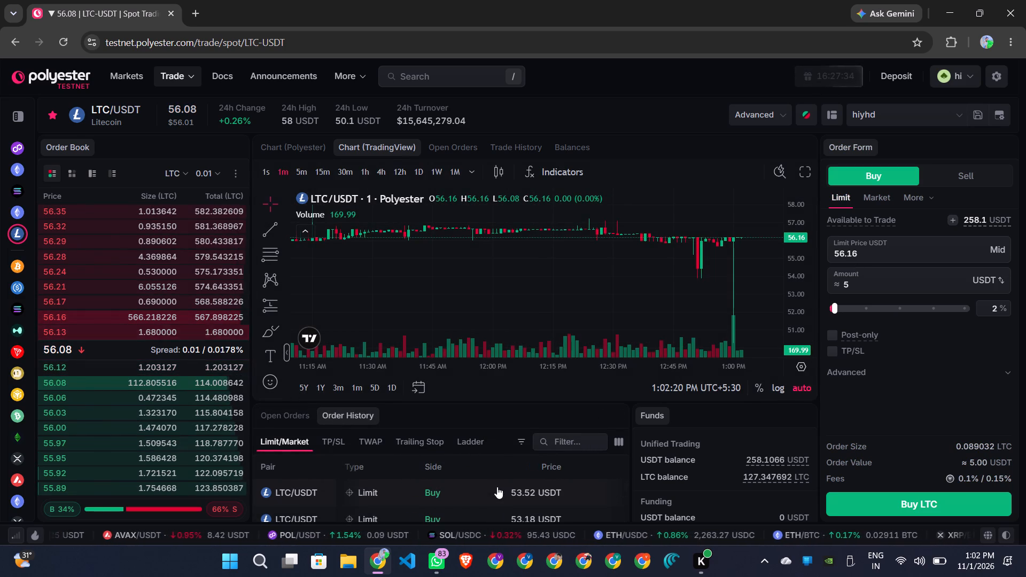
pyautogui.hscroll(-1, 457, 496)
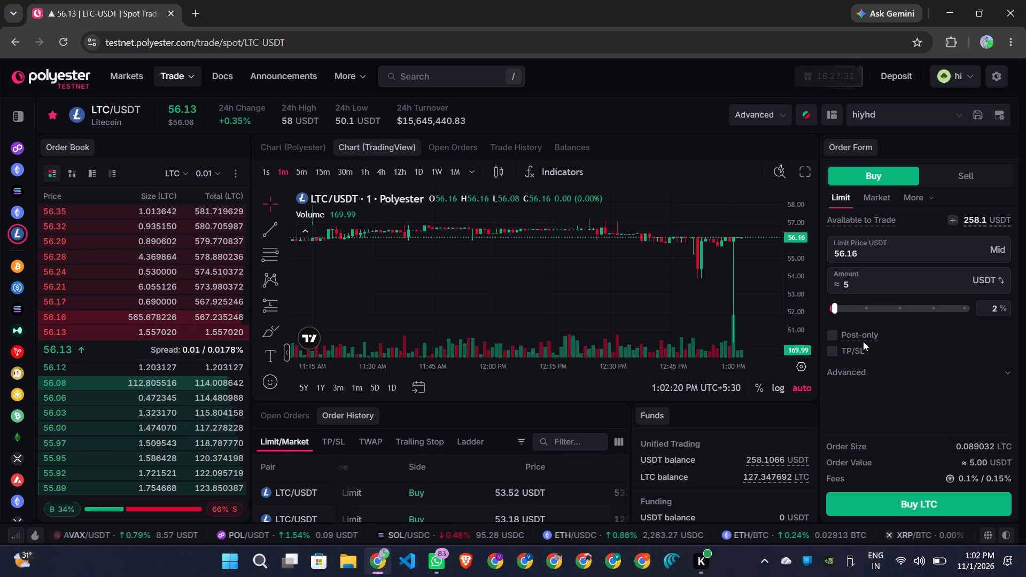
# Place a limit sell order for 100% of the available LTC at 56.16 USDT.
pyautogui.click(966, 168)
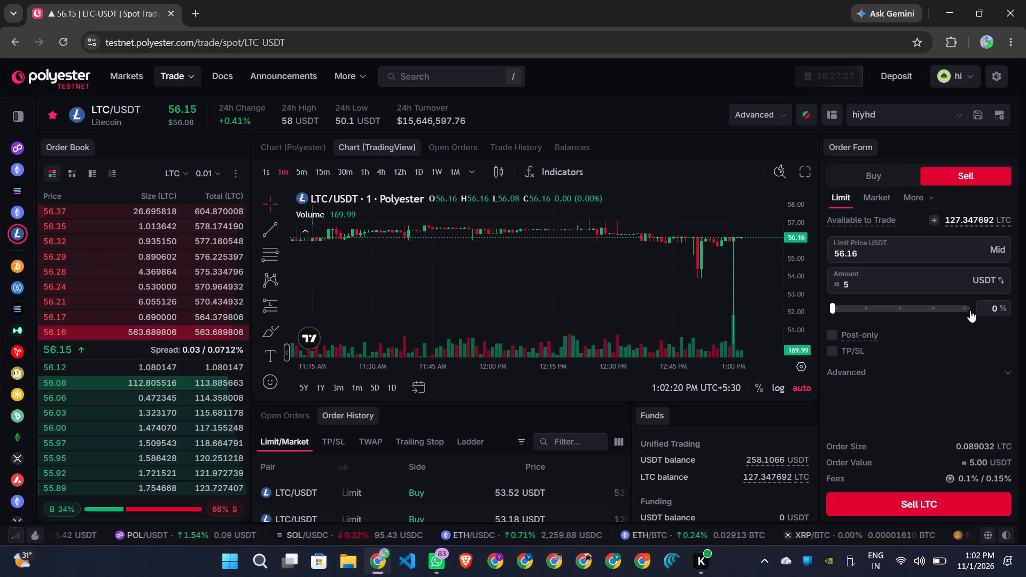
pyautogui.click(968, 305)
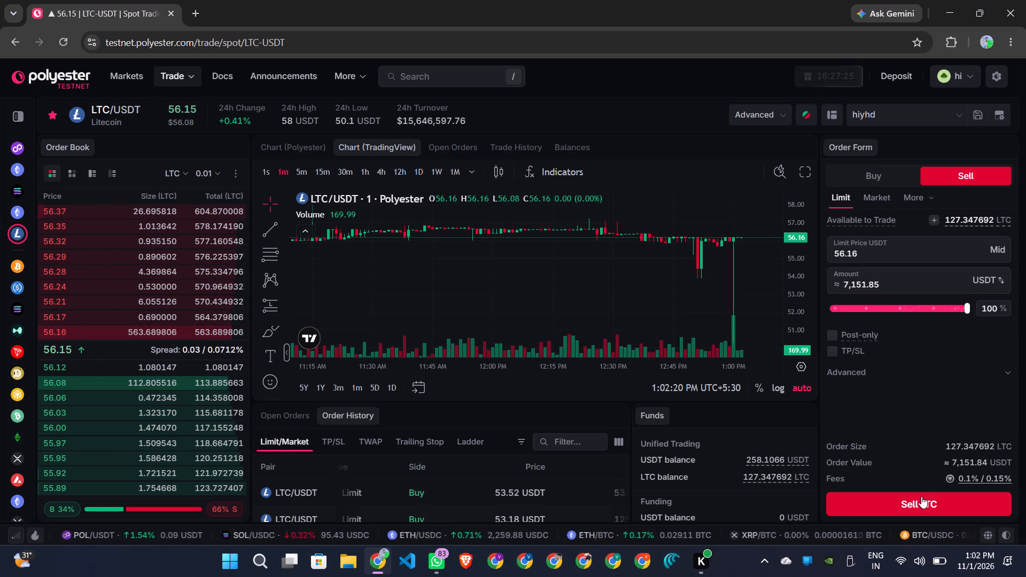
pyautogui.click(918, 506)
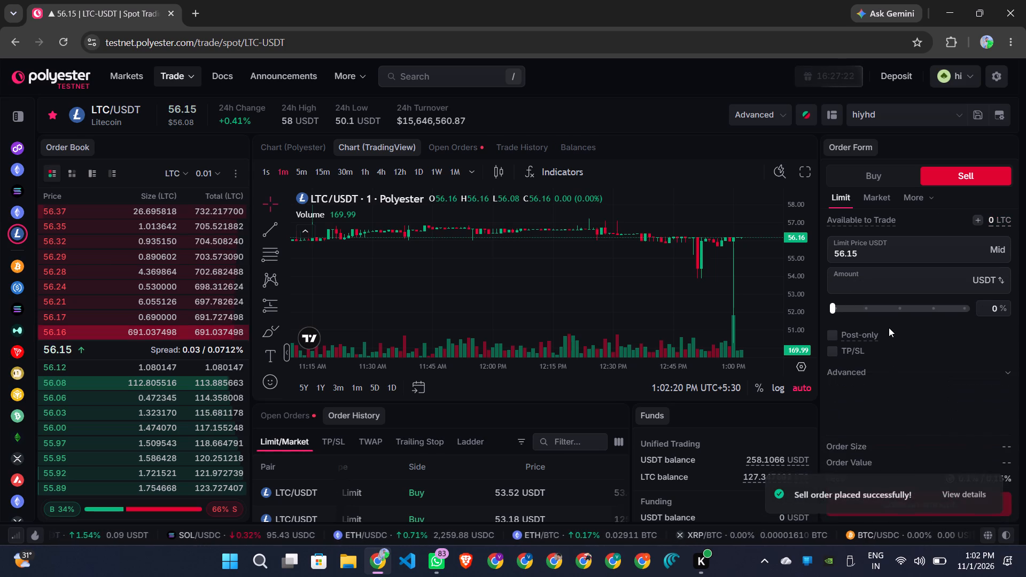
# Check the LTC/USDT sell order's status among the open orders and examine the price chart.
pyautogui.scroll(-3, 889, 328)
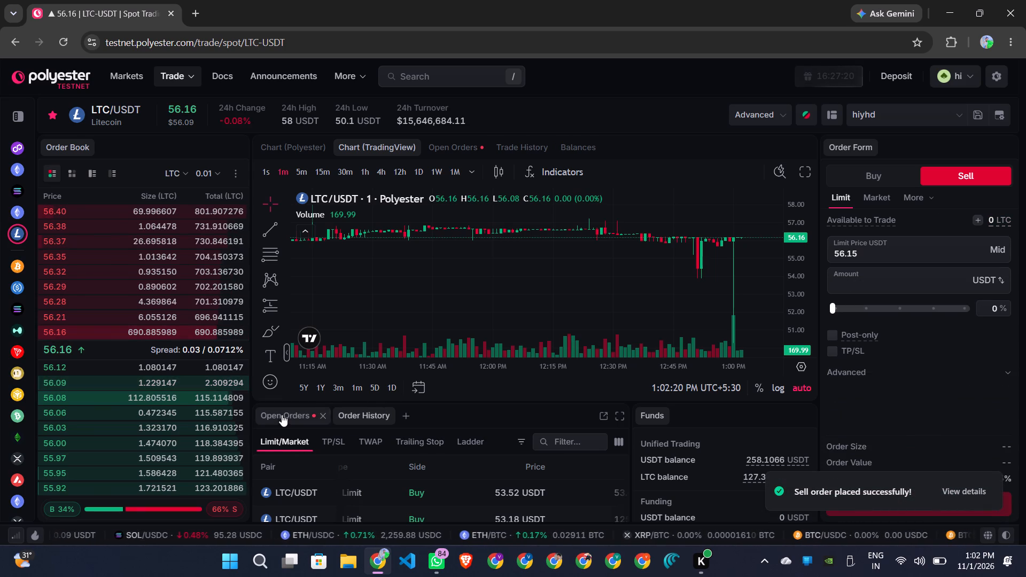
pyautogui.click(281, 415)
pyautogui.hscroll(-1, 456, 496)
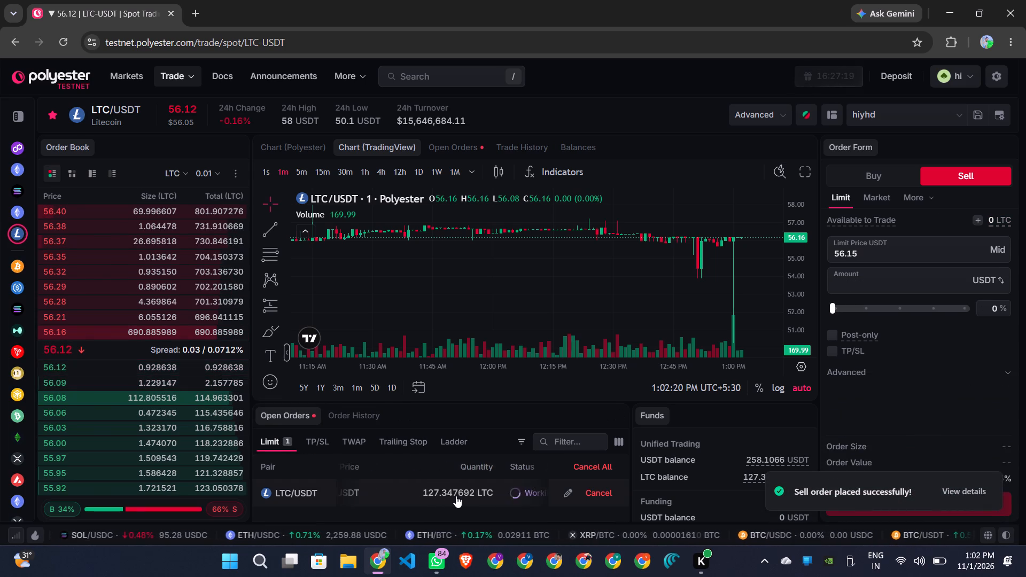
pyautogui.hscroll(-2, 456, 496)
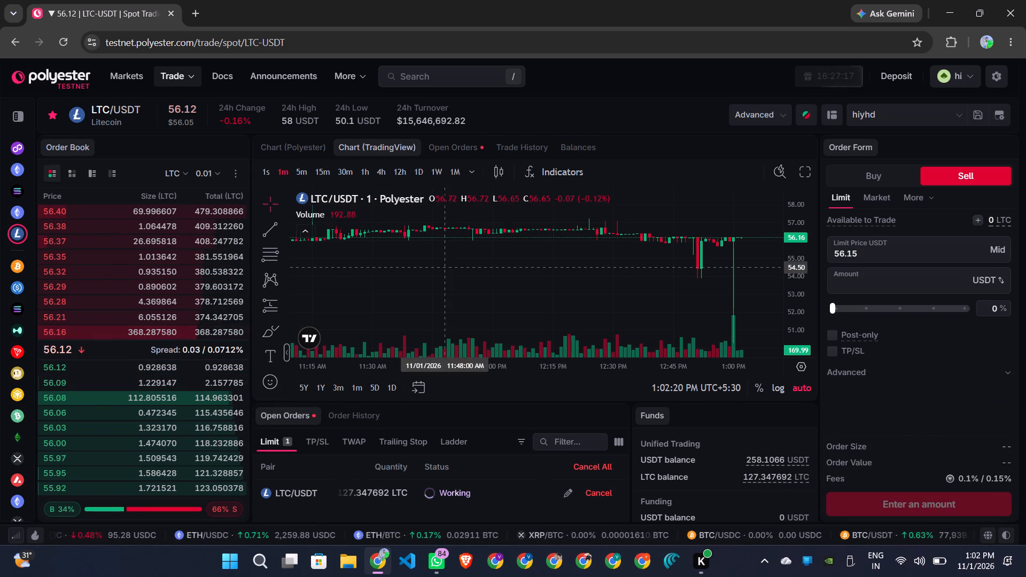
pyautogui.hscroll(-2, 563, 269)
pyautogui.scroll(3, 563, 269)
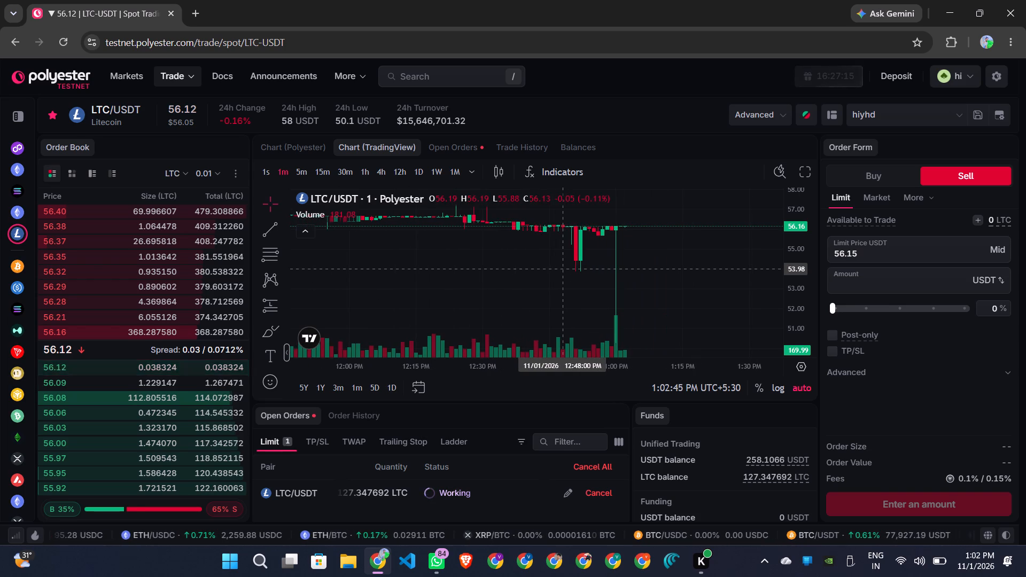
pyautogui.scroll(1, 563, 269)
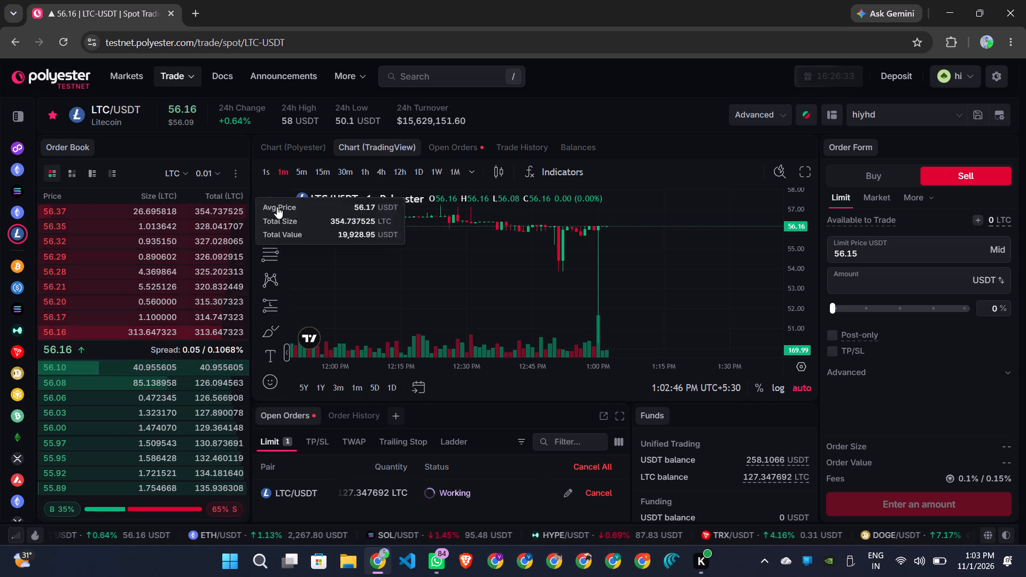
pyautogui.hscroll(-1, 447, 350)
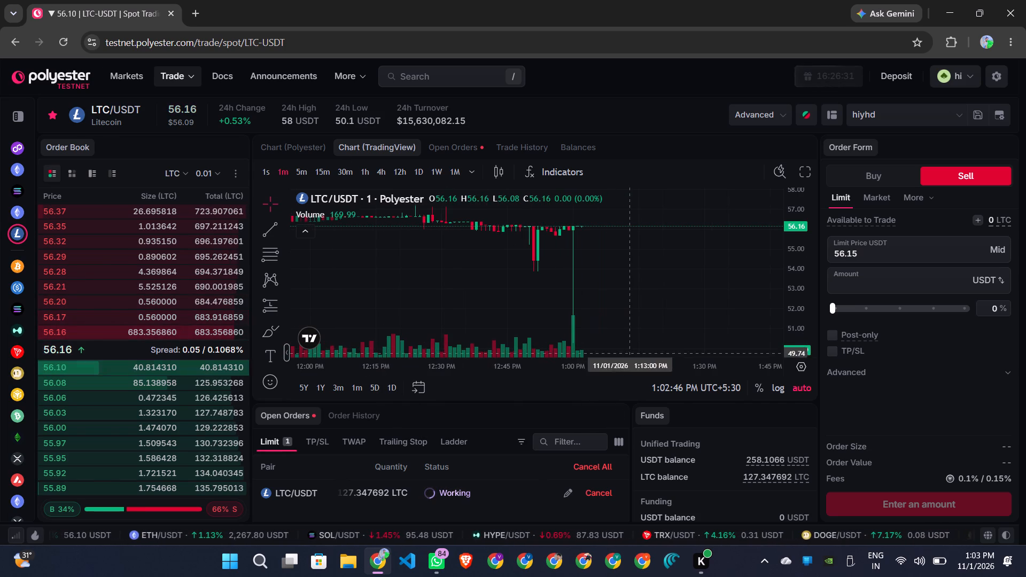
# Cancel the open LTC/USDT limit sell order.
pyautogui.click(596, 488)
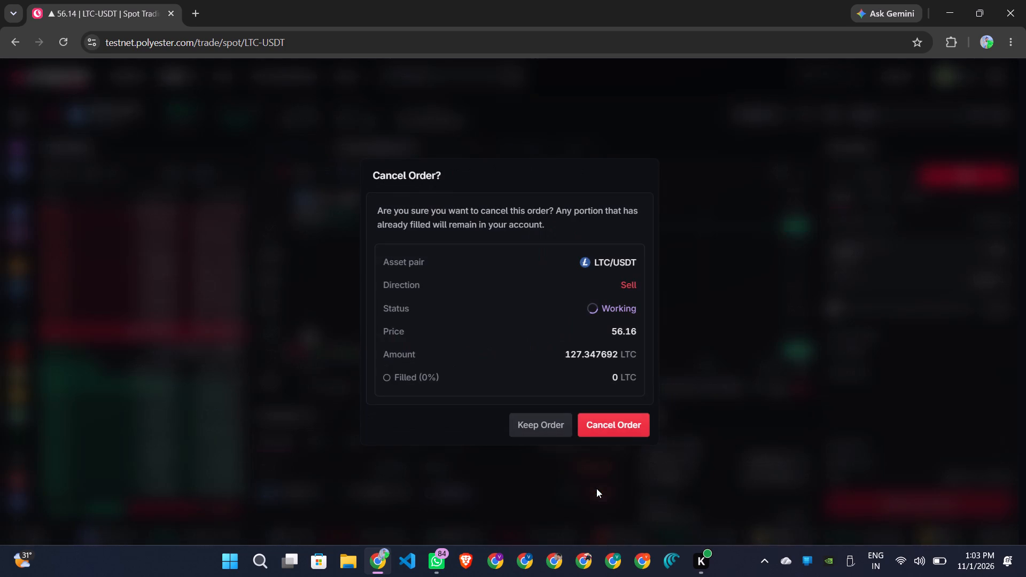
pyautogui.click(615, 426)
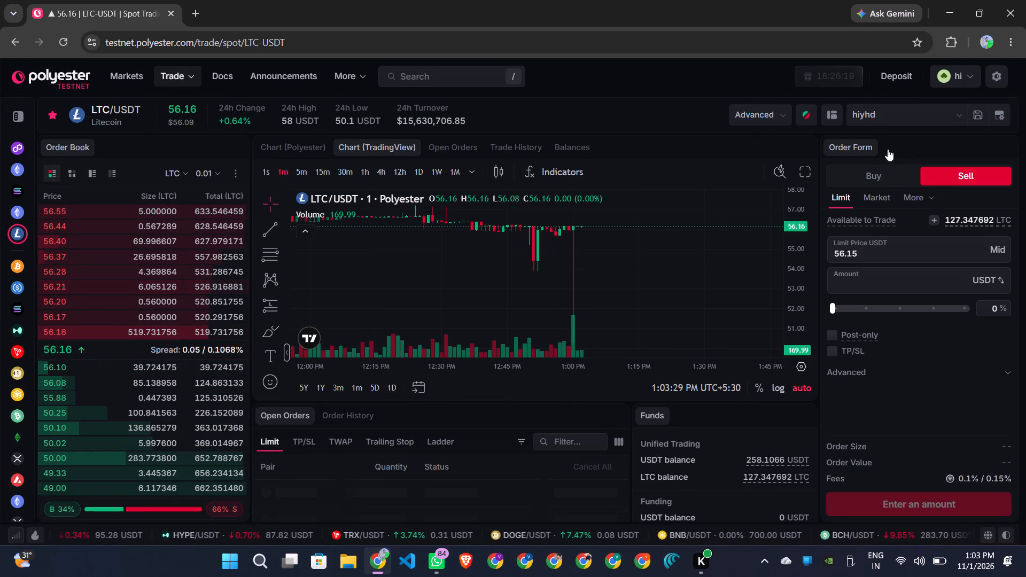
# Submit a market sell order for 100% of the available LTC.
pyautogui.click(880, 196)
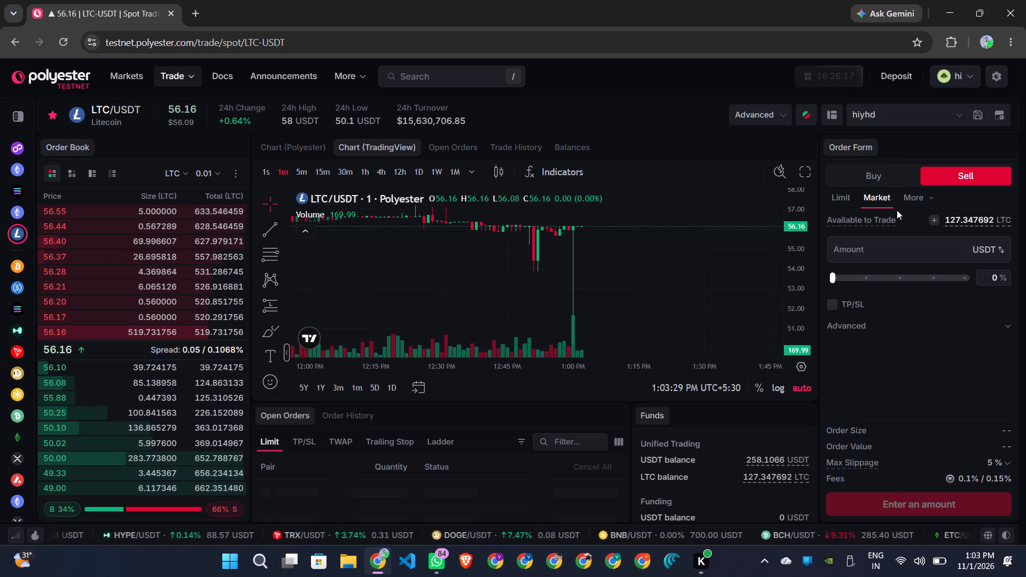
pyautogui.click(966, 275)
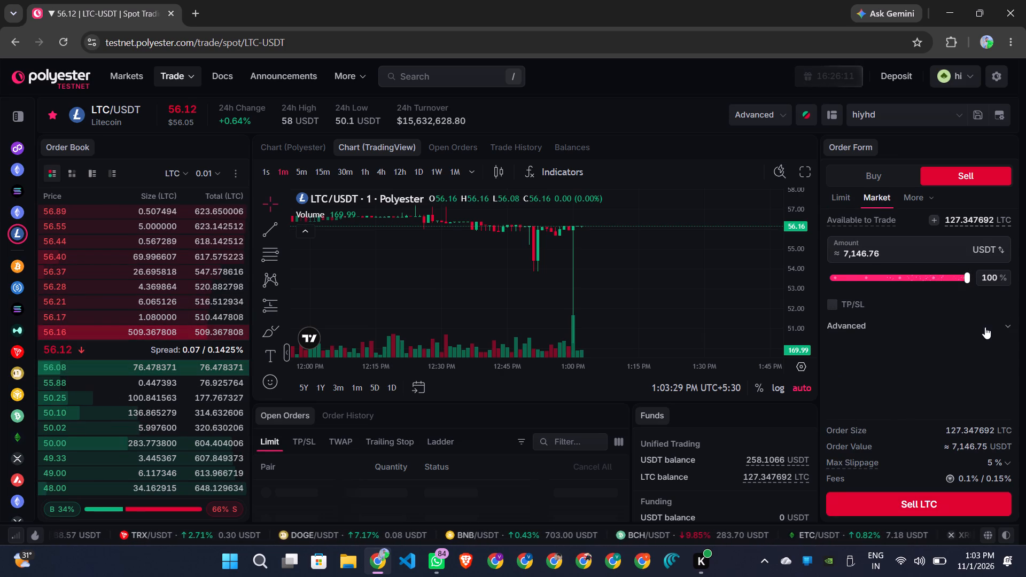
pyautogui.click(952, 499)
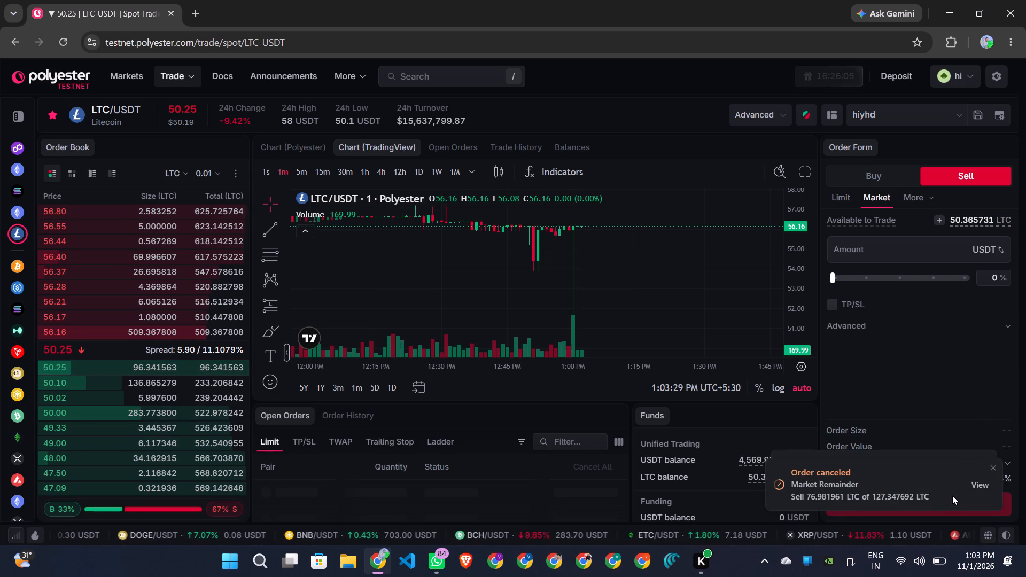
# Submit another market sell order for 100% of the remaining LTC.
pyautogui.scroll(-1, 938, 401)
pyautogui.click(863, 176)
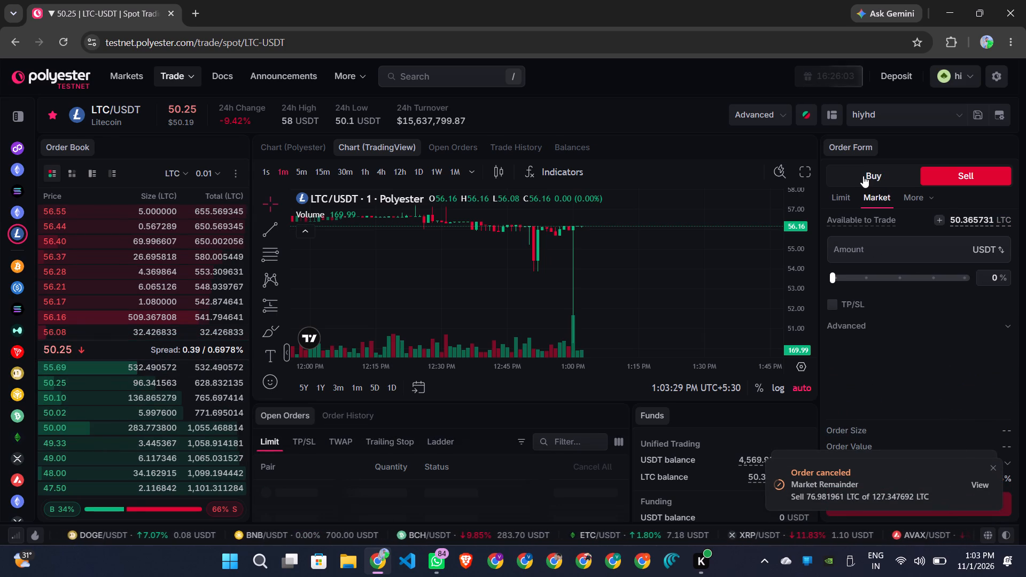
pyautogui.click(976, 170)
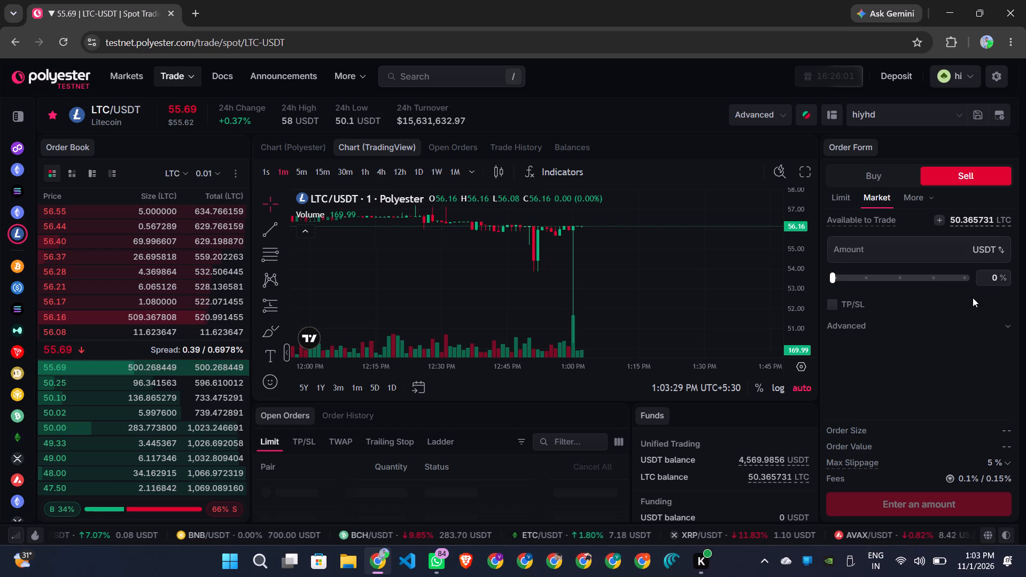
pyautogui.click(969, 279)
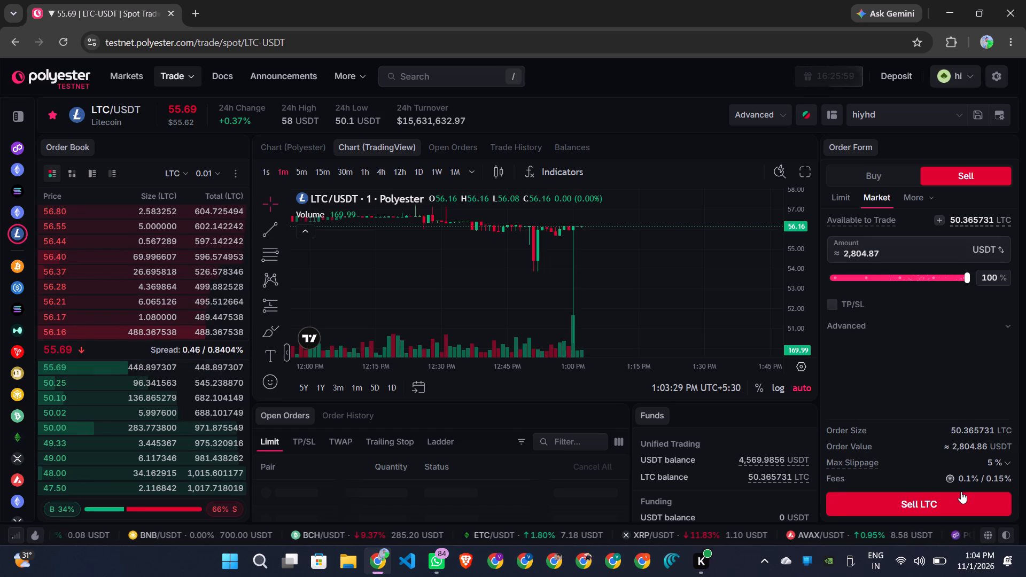
pyautogui.click(938, 511)
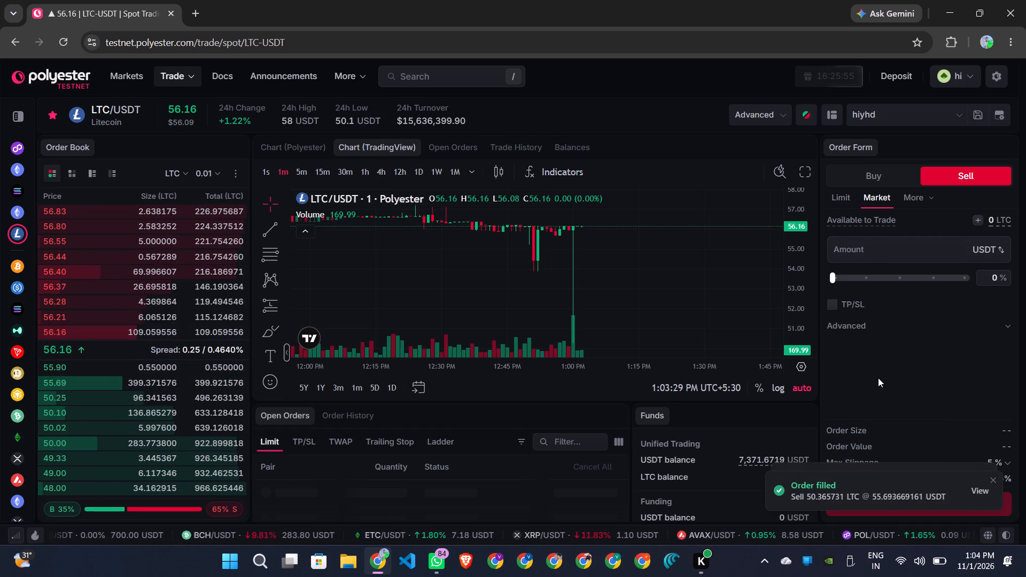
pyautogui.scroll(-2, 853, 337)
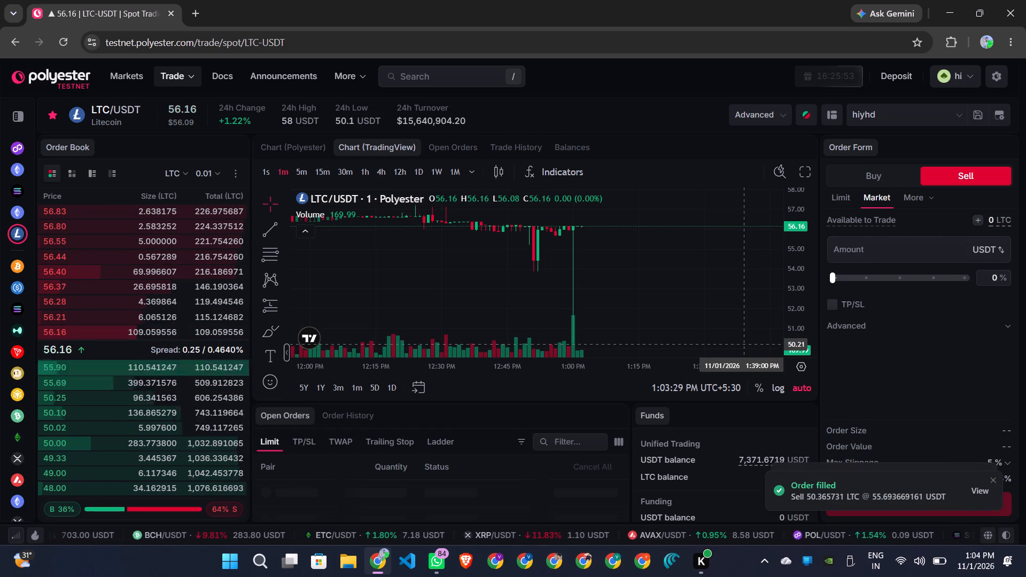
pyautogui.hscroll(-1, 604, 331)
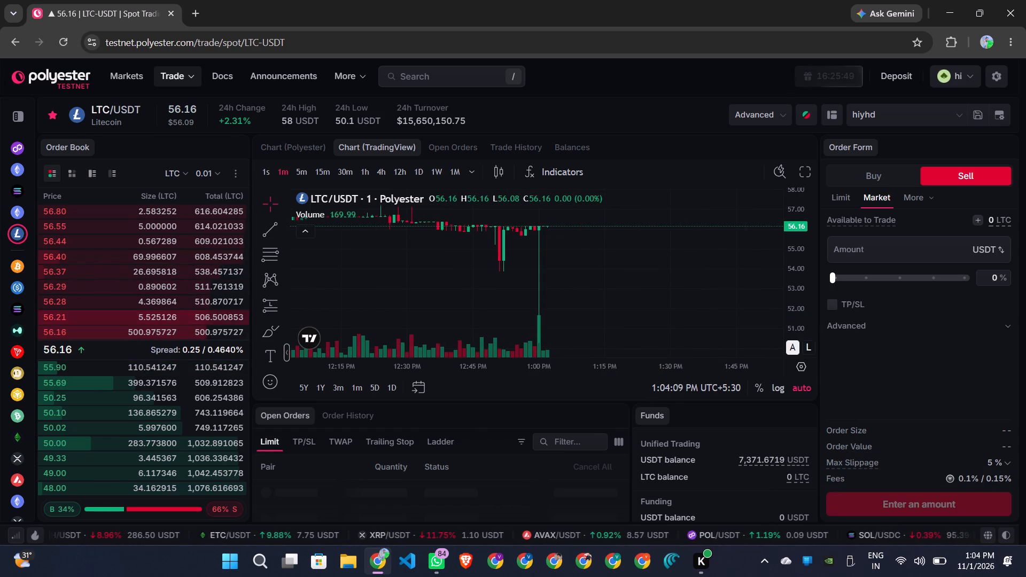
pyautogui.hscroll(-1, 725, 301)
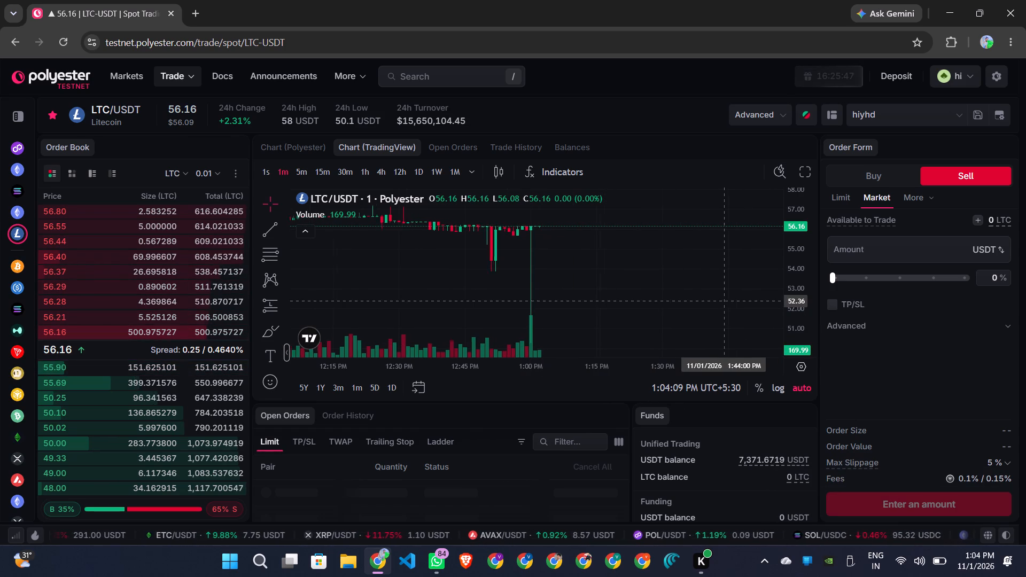
# Submit a market buy order for USDC on the USDC/USDT pair using 100% of the available USDT.
pyautogui.hscroll(-1, 725, 301)
pyautogui.click(869, 176)
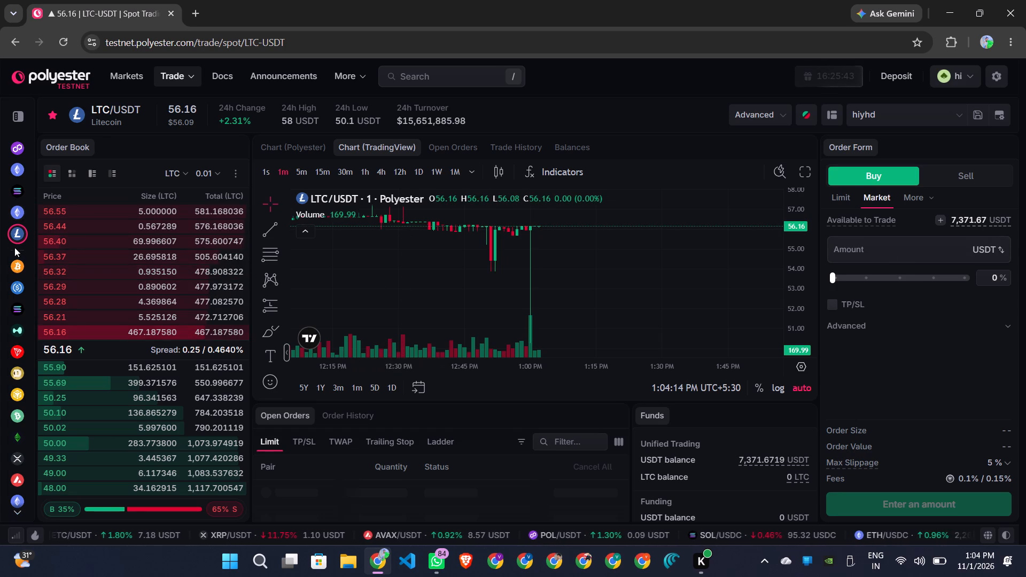
pyautogui.click(19, 270)
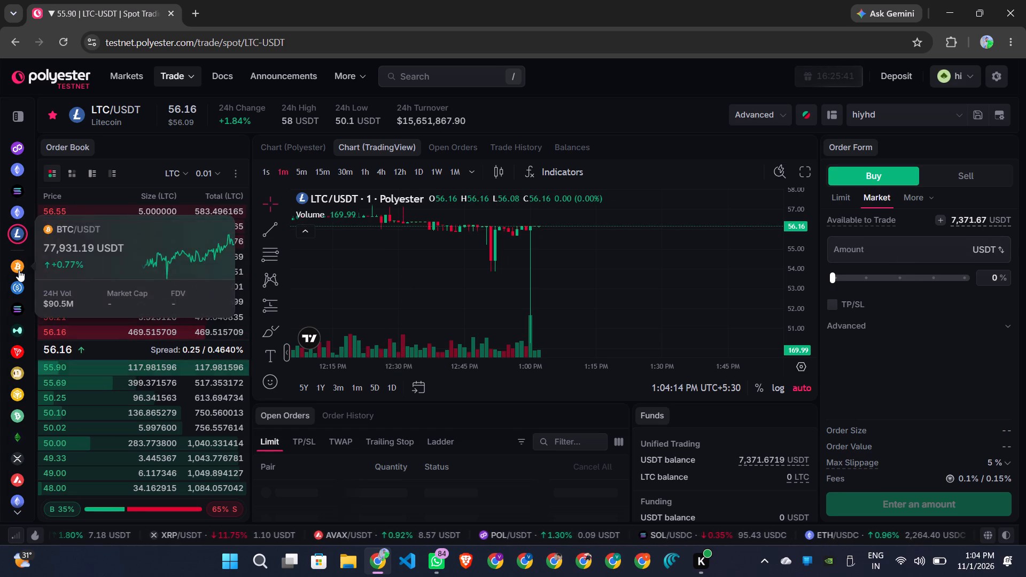
pyautogui.click(15, 286)
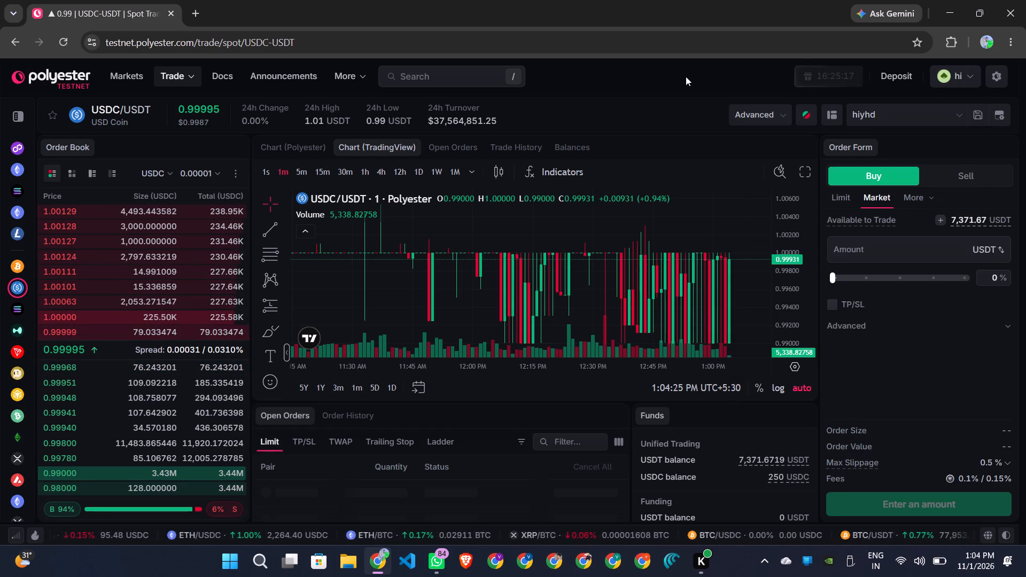
pyautogui.click(967, 278)
pyautogui.click(908, 500)
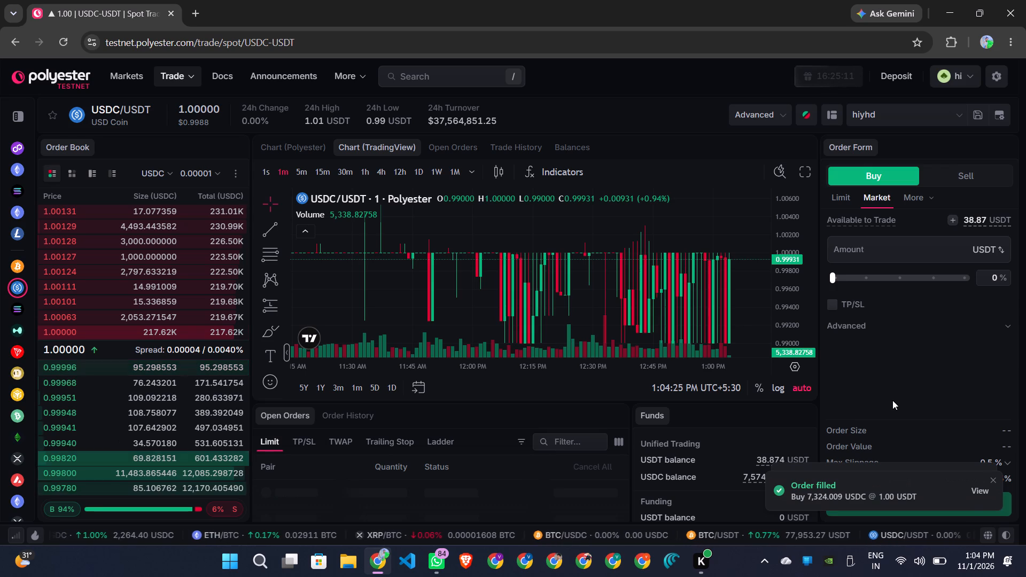
# Submit a market sell order for 100% of the available USDC and dismiss the error notice.
pyautogui.scroll(-1, 892, 400)
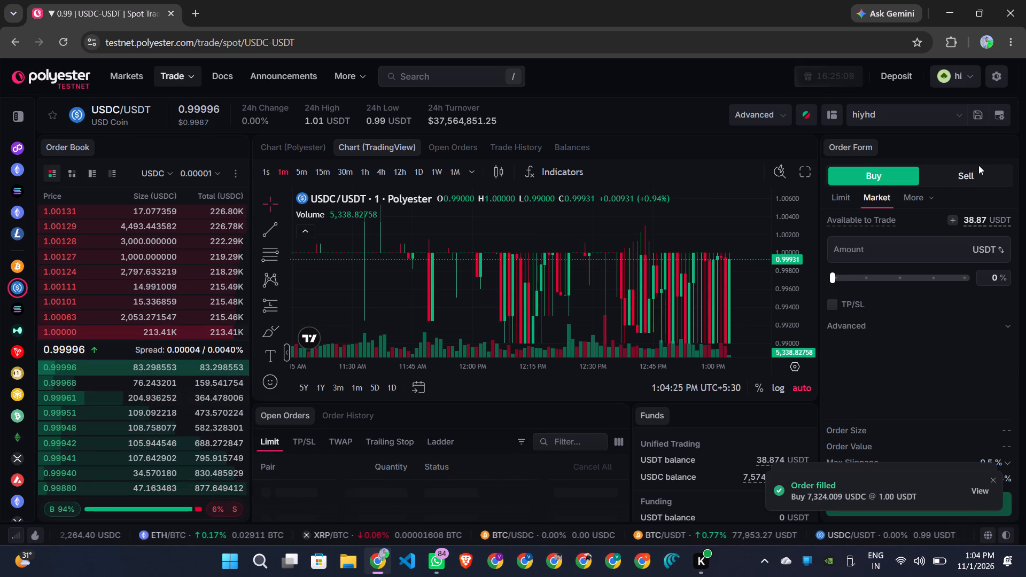
pyautogui.click(978, 165)
pyautogui.click(977, 174)
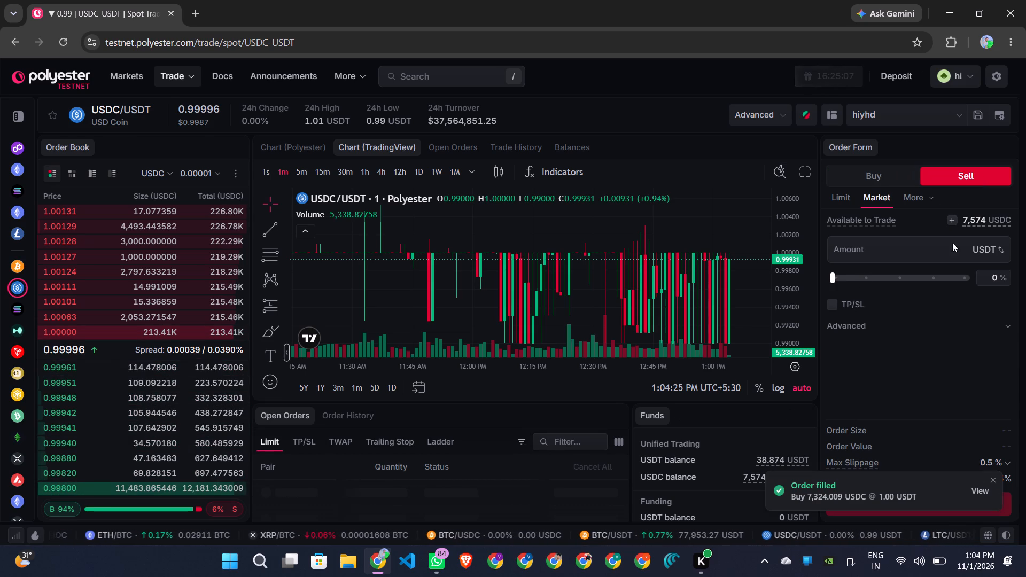
pyautogui.click(966, 278)
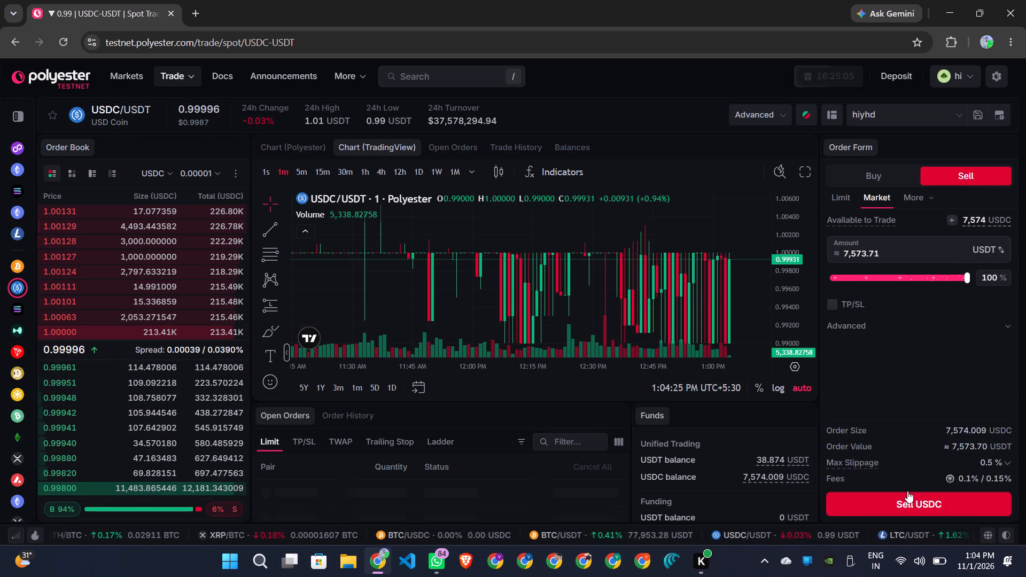
pyautogui.click(907, 507)
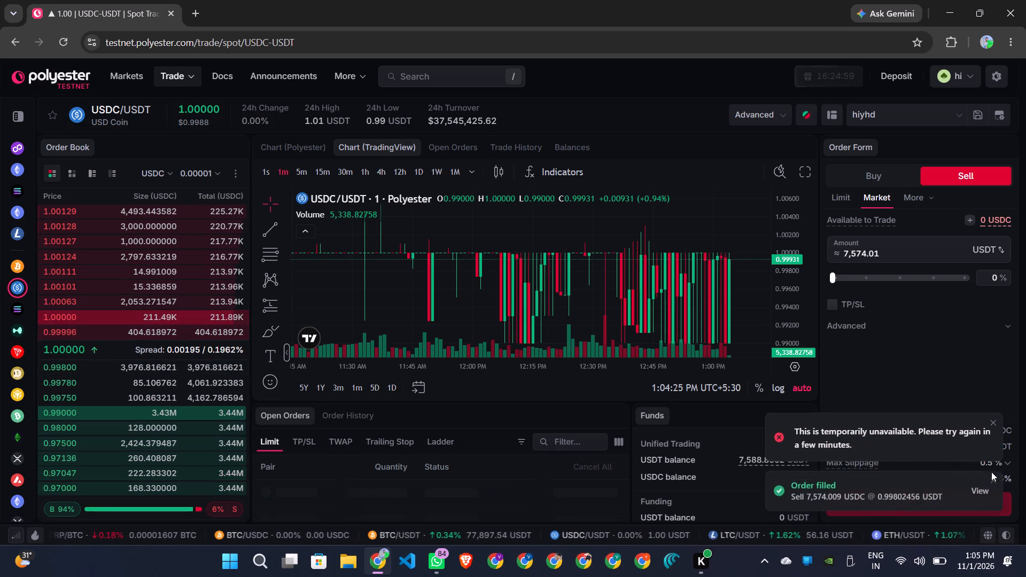
pyautogui.click(990, 420)
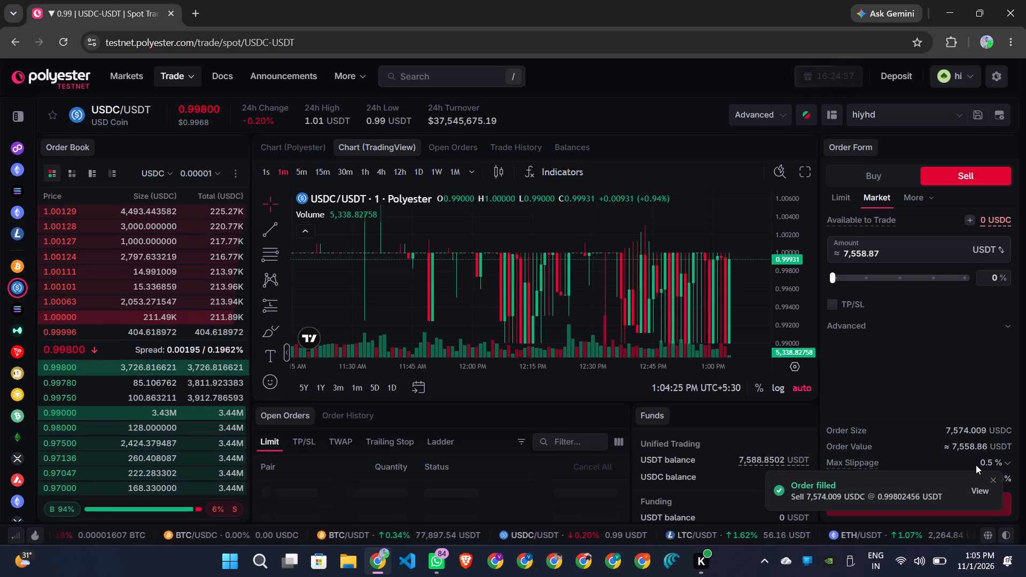
# Open the filled USDC/USDT market sell order's details and examine its fill progress, time in force and other settings.
pyautogui.click(983, 493)
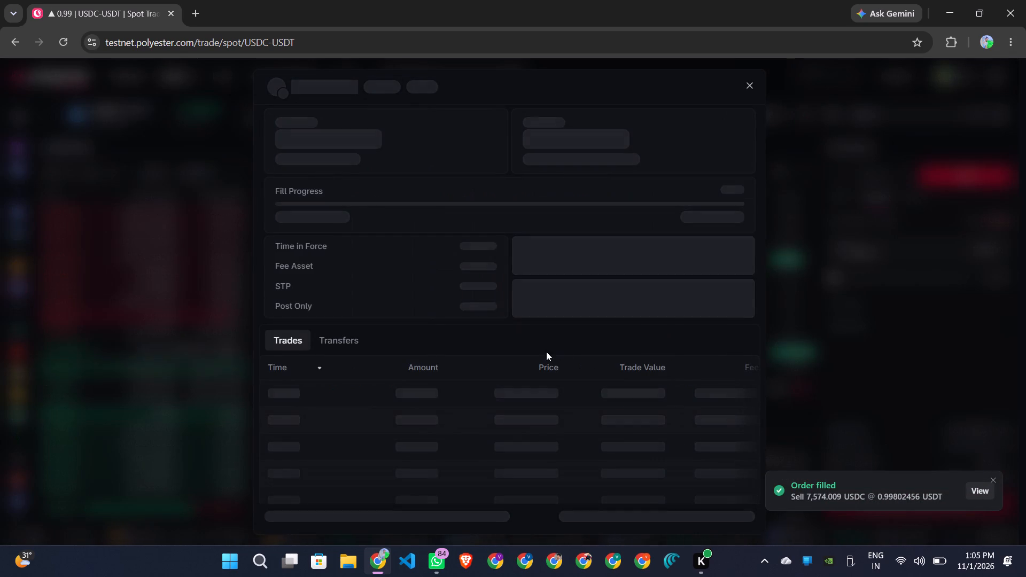
pyautogui.scroll(1, 388, 315)
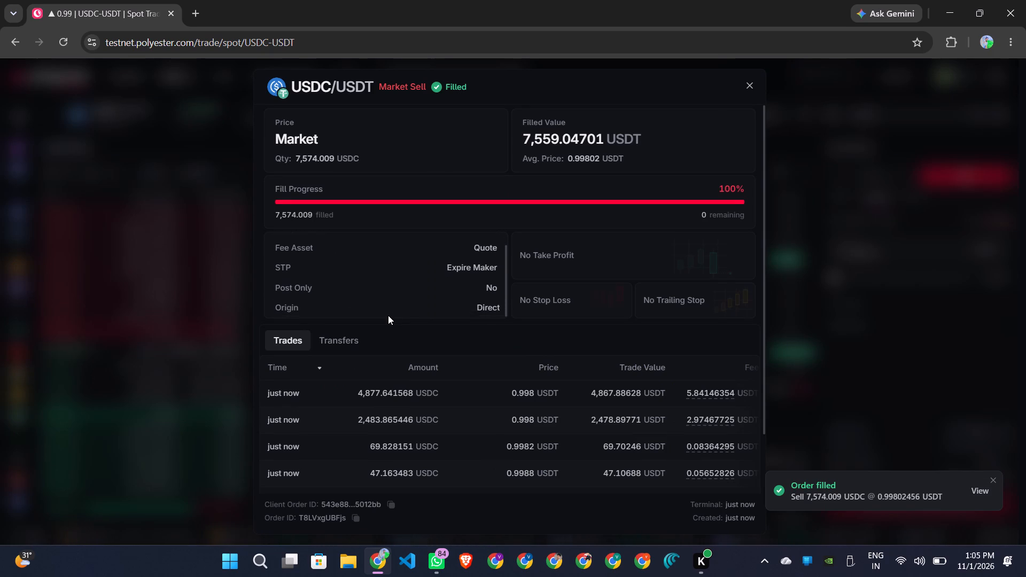
pyautogui.scroll(1, 388, 315)
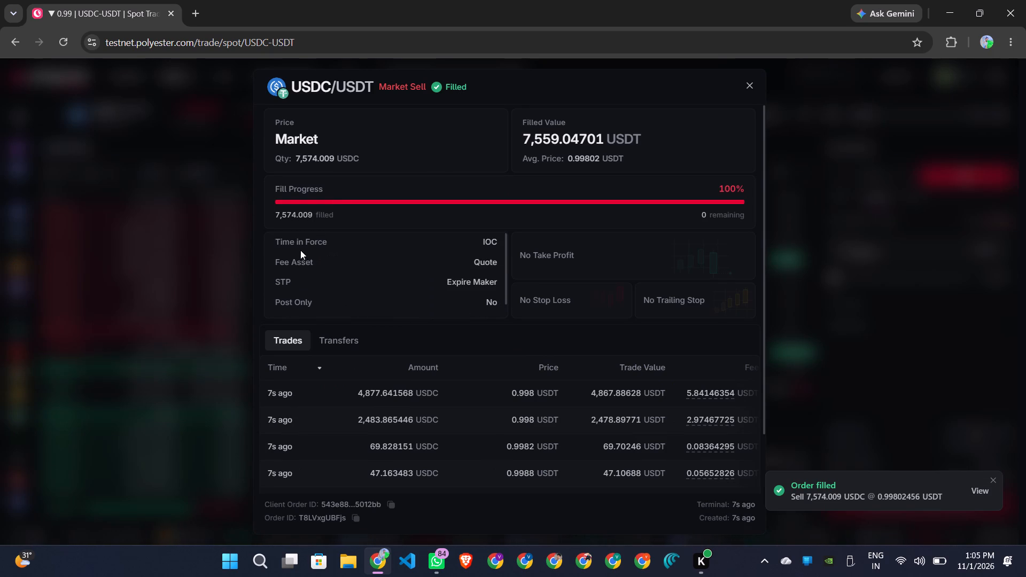
pyautogui.moveTo(479, 243); pyautogui.dragTo(496, 243)
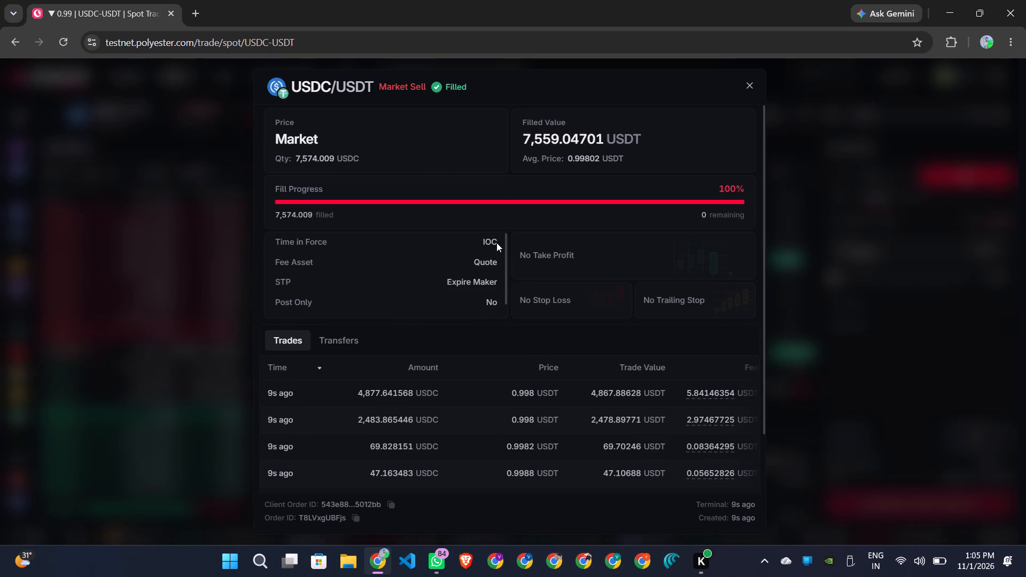
pyautogui.moveTo(496, 243); pyautogui.dragTo(497, 243)
pyautogui.scroll(-1, 403, 274)
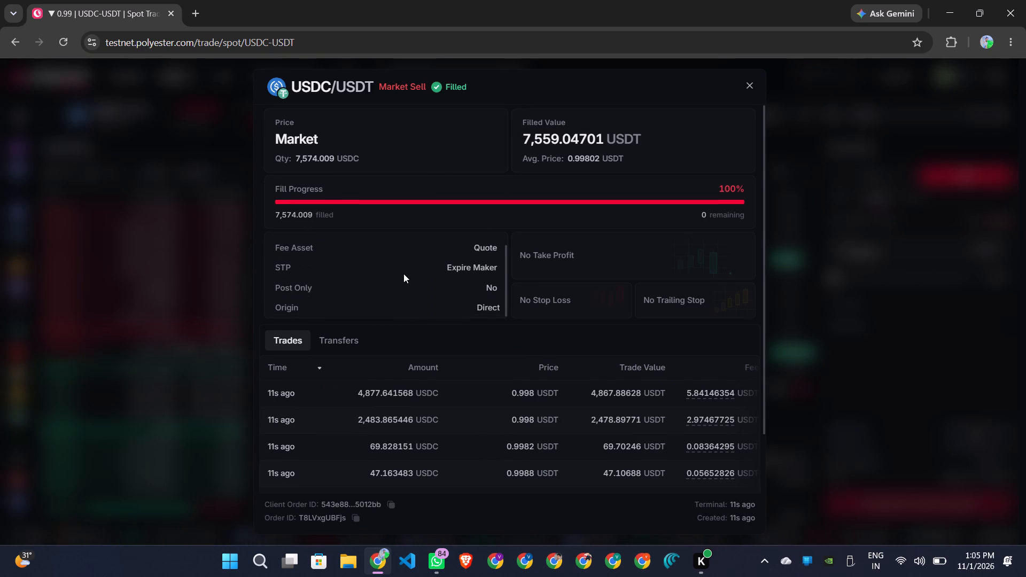
pyautogui.scroll(-1, 403, 274)
pyautogui.scroll(-2, 532, 283)
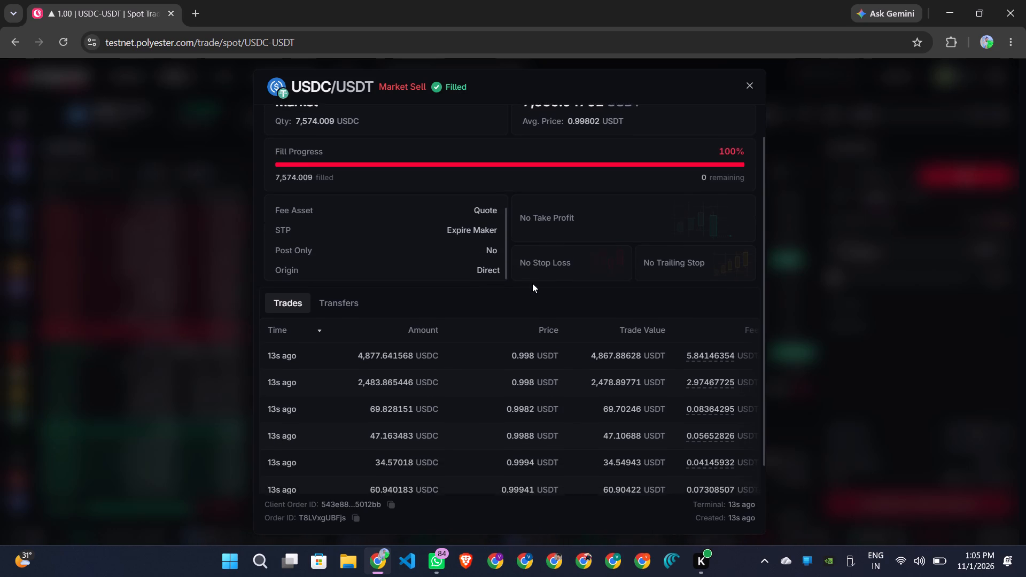
pyautogui.scroll(-1, 532, 283)
pyautogui.scroll(1, 434, 363)
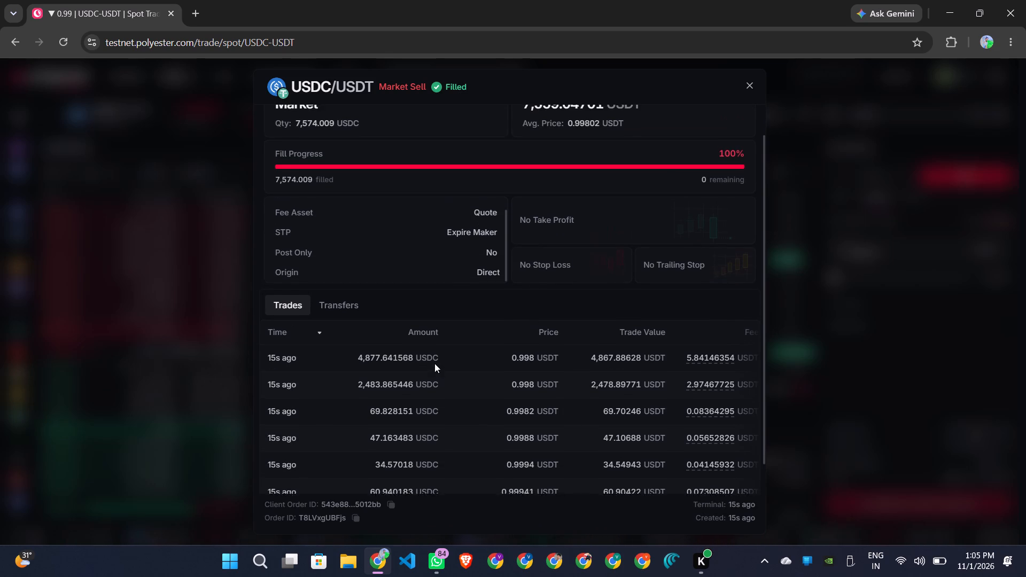
pyautogui.scroll(1, 434, 363)
# Examine the price, trade value, fee, liquidity and match ID of the USDC/USDT order's trades, and close the details.
pyautogui.hscroll(-1, 434, 363)
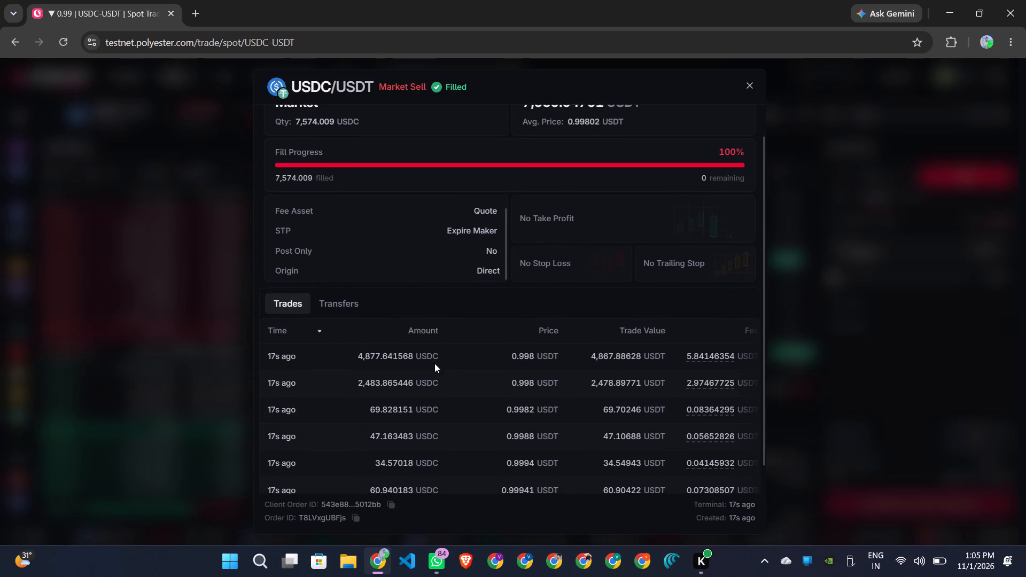
pyautogui.hscroll(-4, 434, 363)
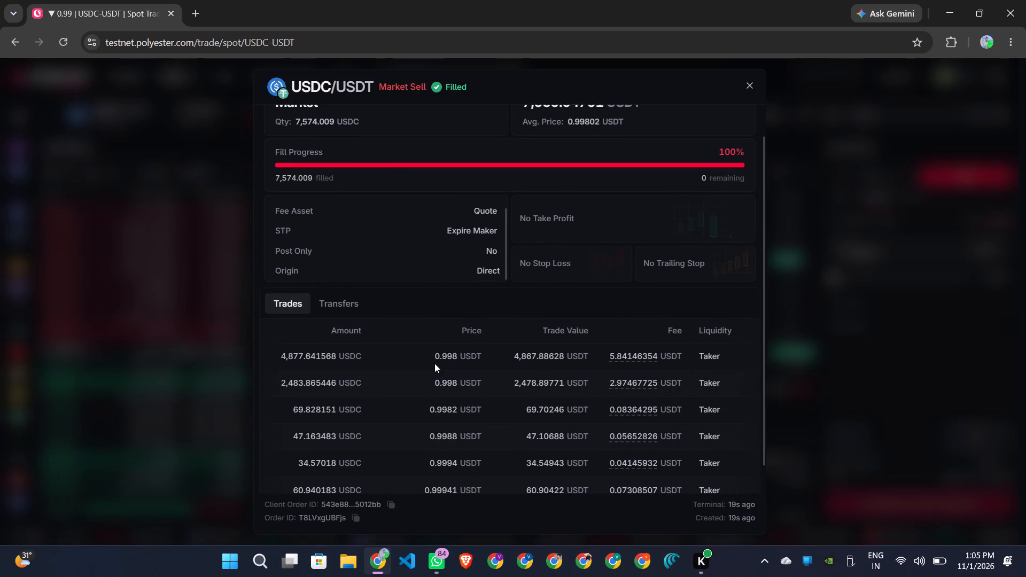
pyautogui.hscroll(-3, 434, 363)
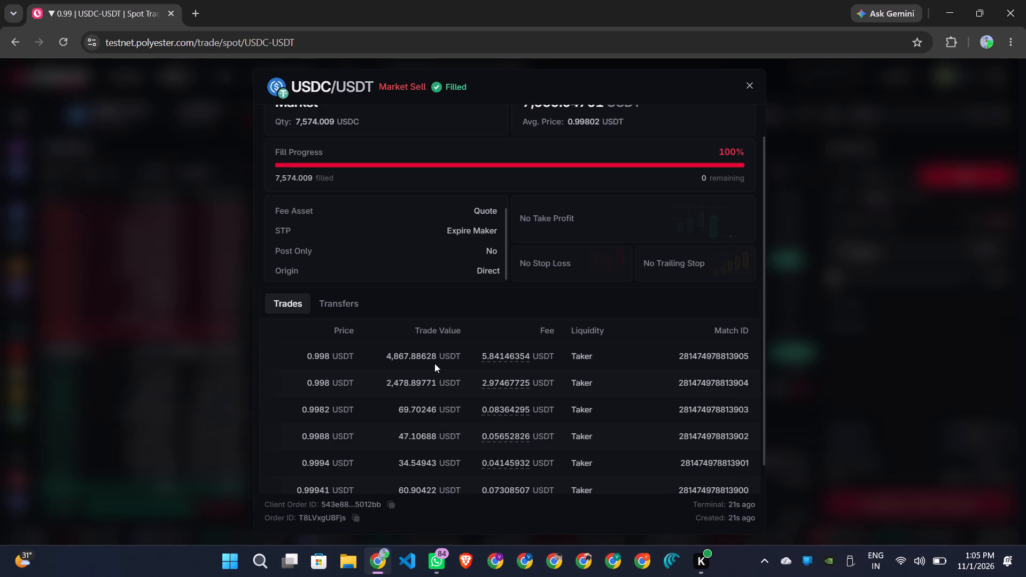
pyautogui.click(508, 355)
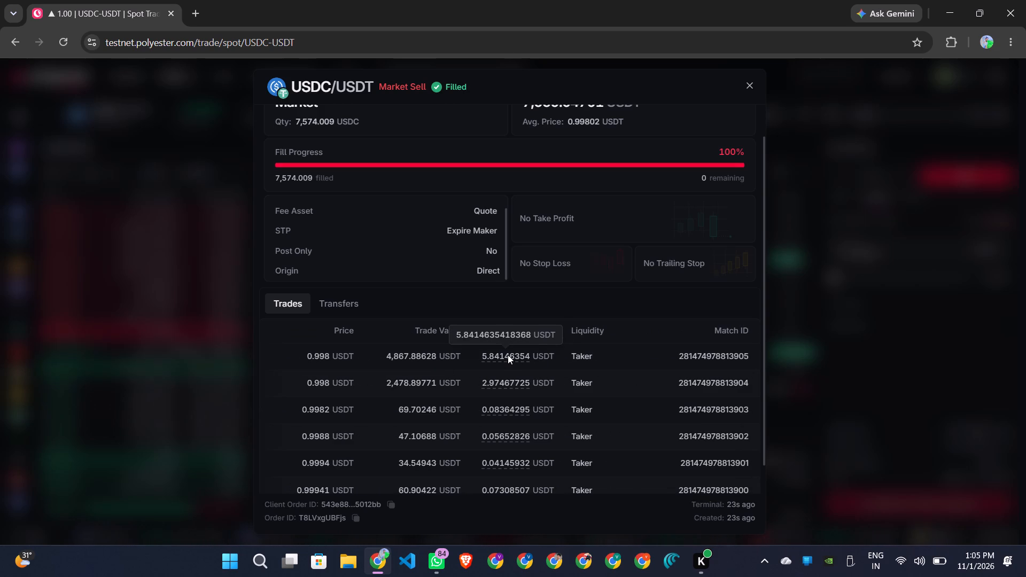
pyautogui.scroll(-4, 513, 411)
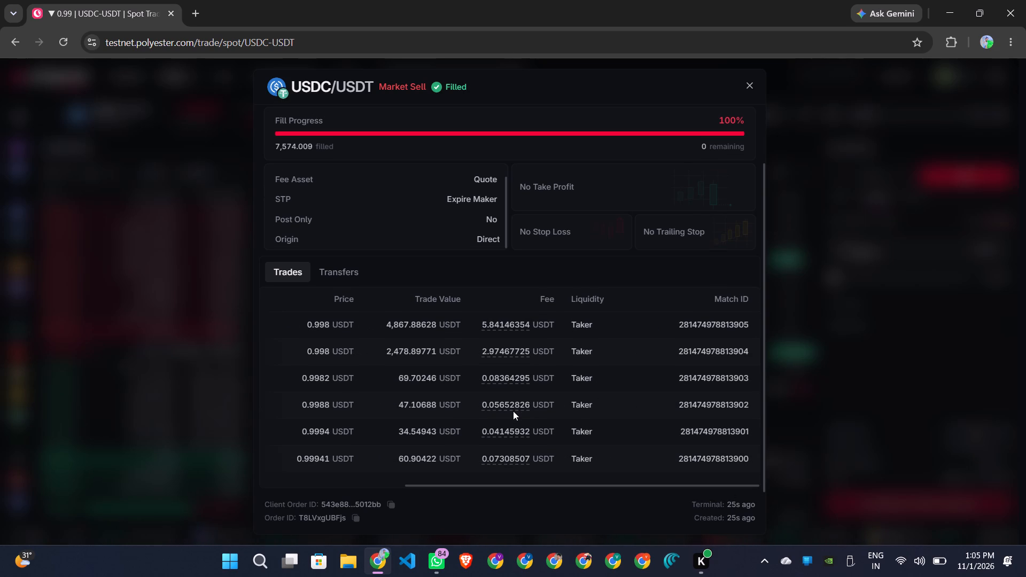
pyautogui.scroll(-1, 513, 411)
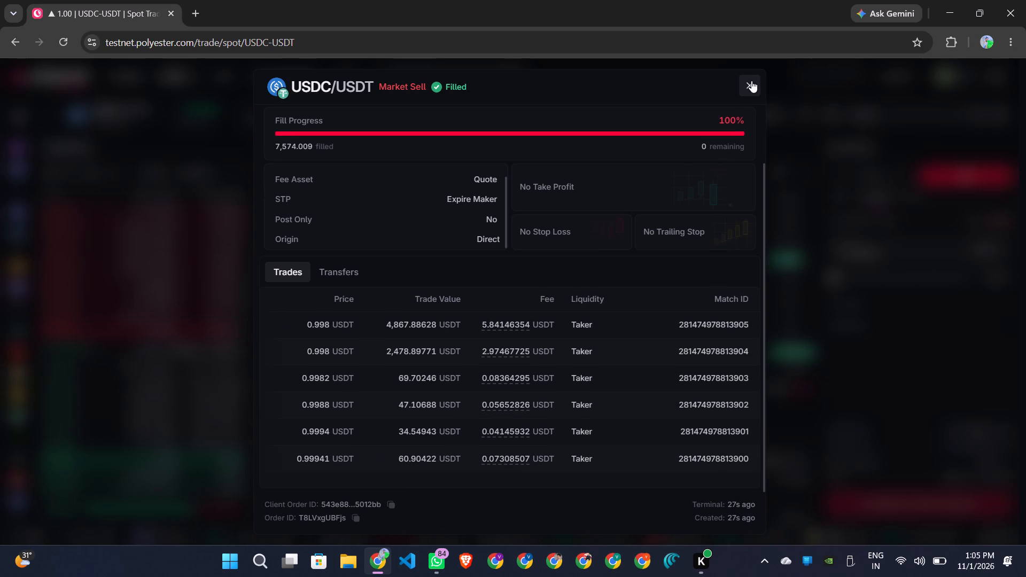
pyautogui.click(751, 81)
# Submit a BTC/USDT limit buy order at 77,836.54 USDT using 100% of the available USDT.
pyautogui.scroll(-1, 573, 405)
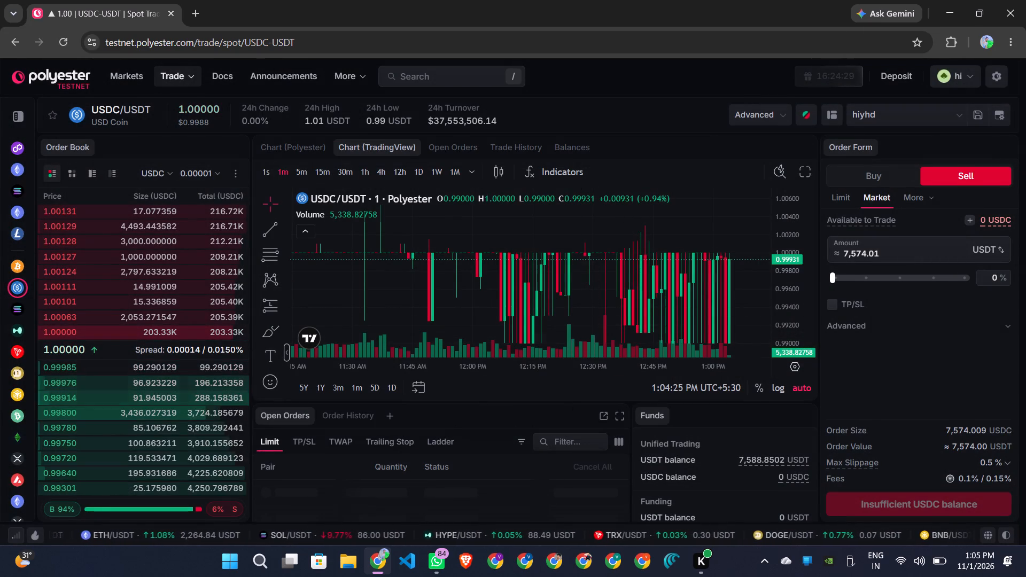
pyautogui.scroll(-1, 573, 405)
pyautogui.hscroll(-2, 634, 305)
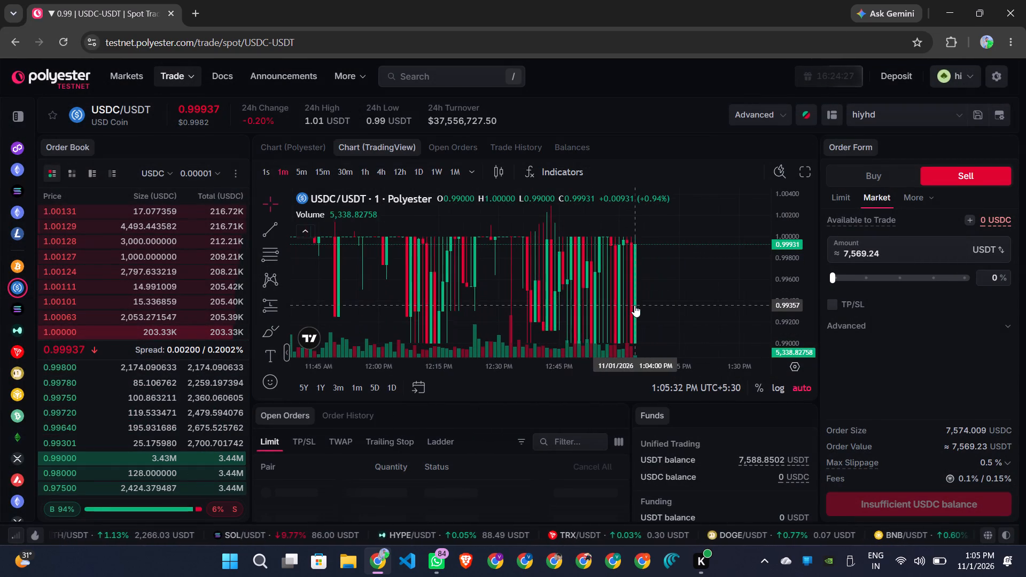
pyautogui.click(17, 267)
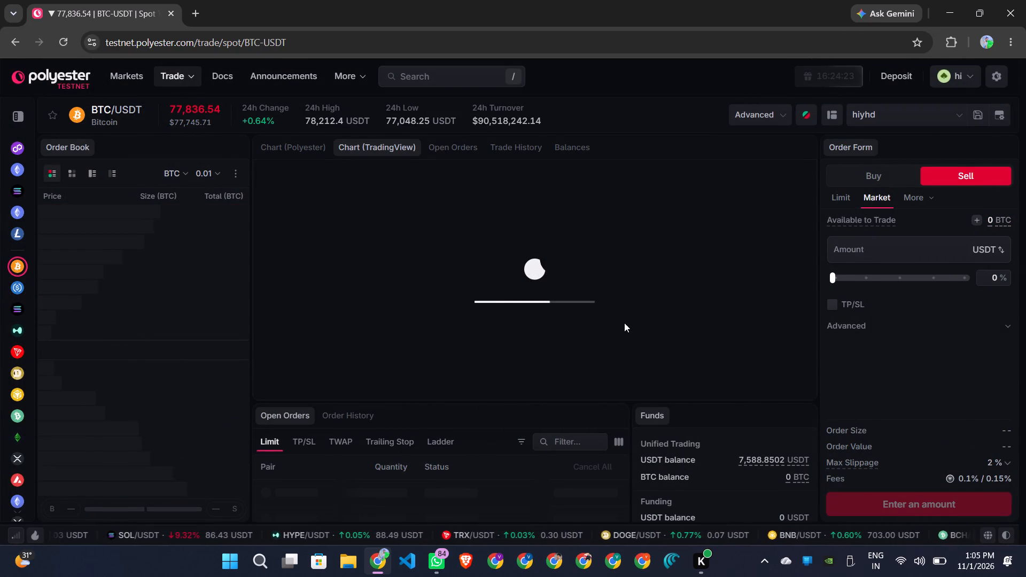
pyautogui.click(857, 175)
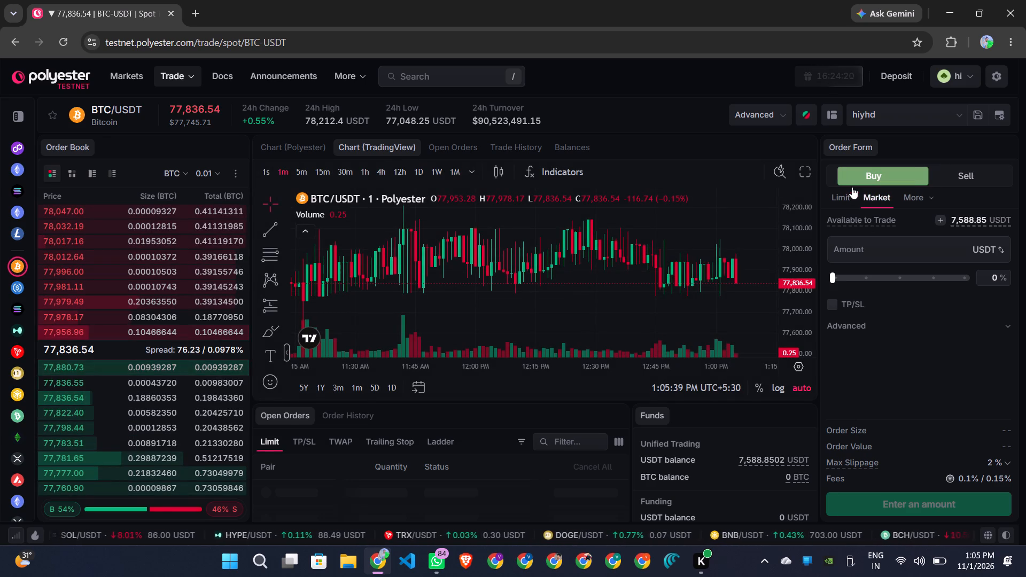
pyautogui.click(849, 197)
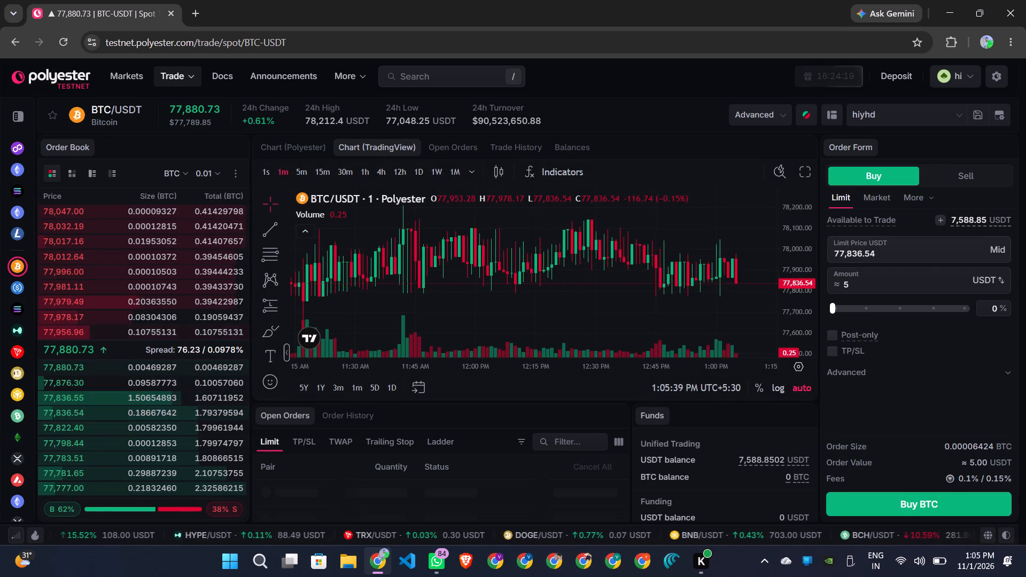
pyautogui.click(861, 254)
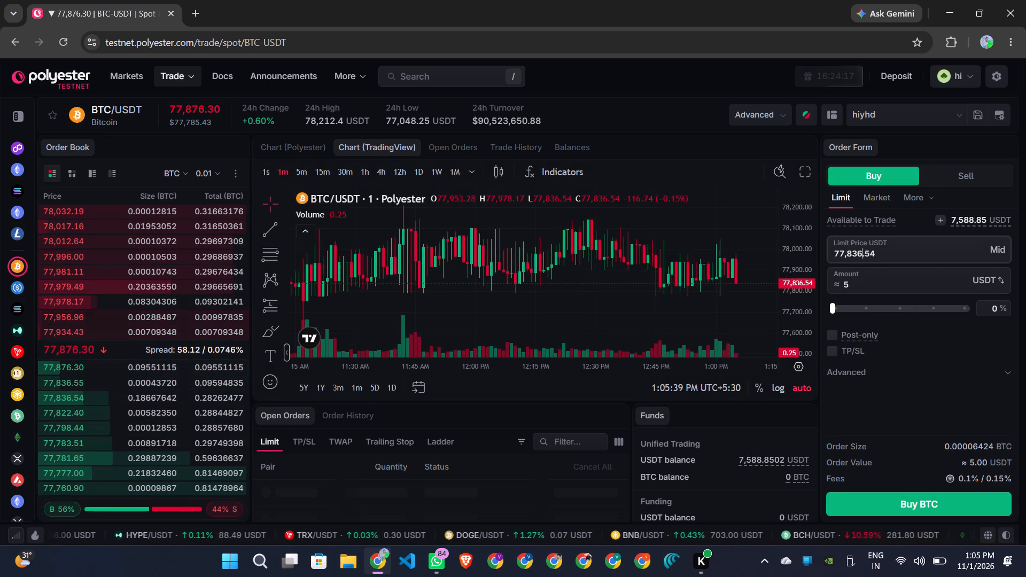
pyautogui.click(963, 306)
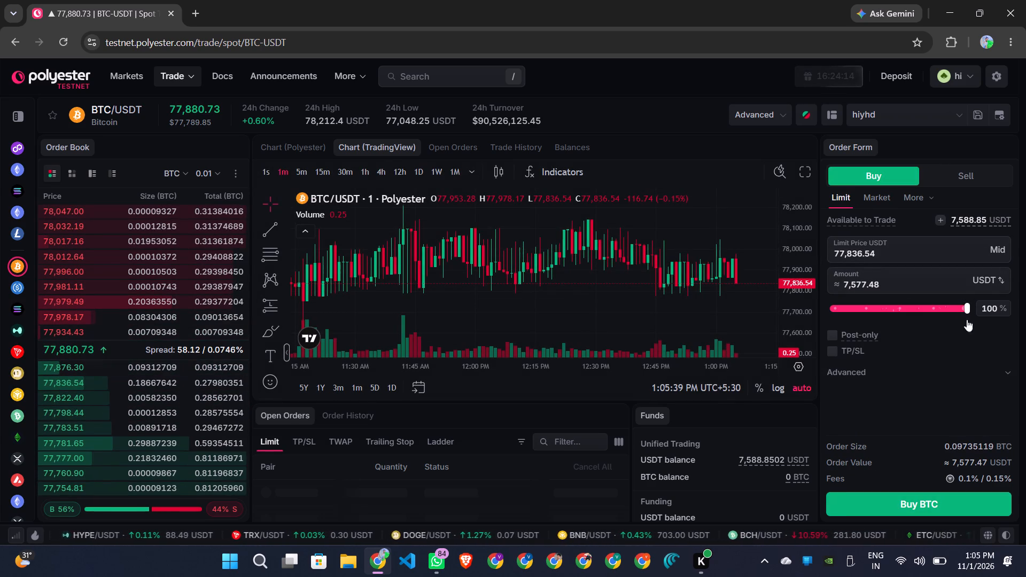
pyautogui.click(943, 505)
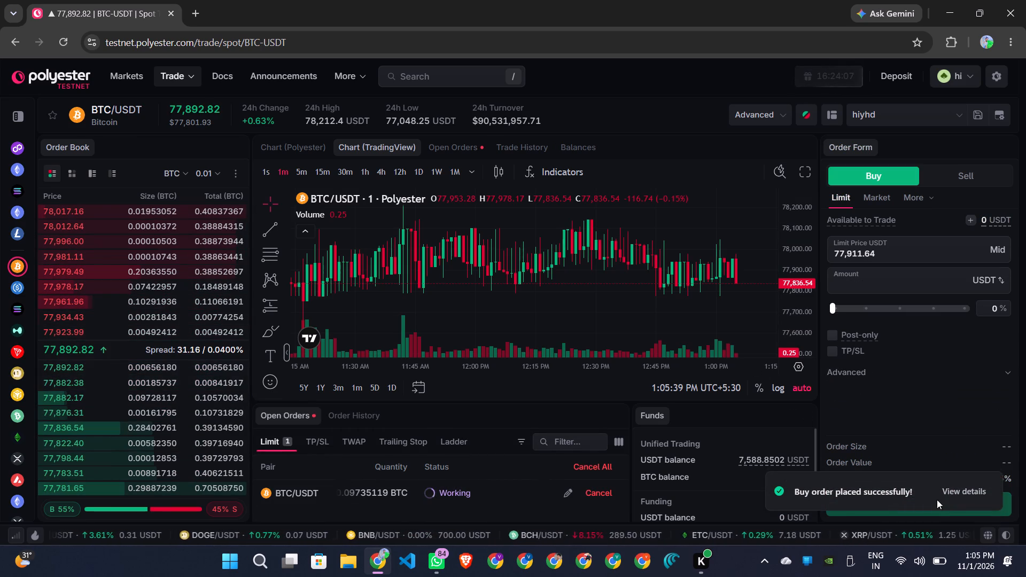
# Review the BTC/USDT limit buy order's details and fill progress, close them, and check the price chart.
pyautogui.click(961, 487)
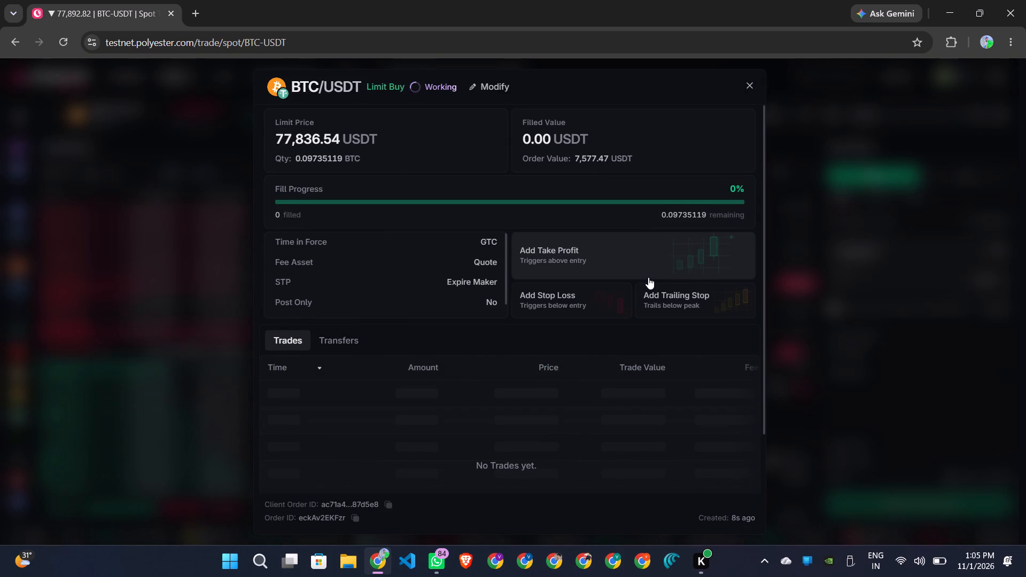
pyautogui.scroll(-4, 648, 277)
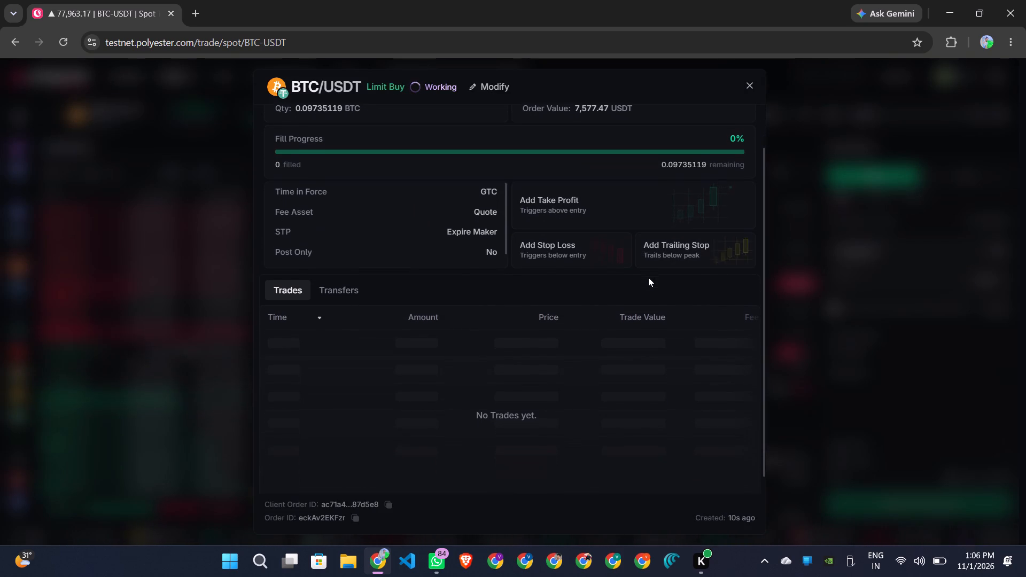
pyautogui.scroll(2, 648, 277)
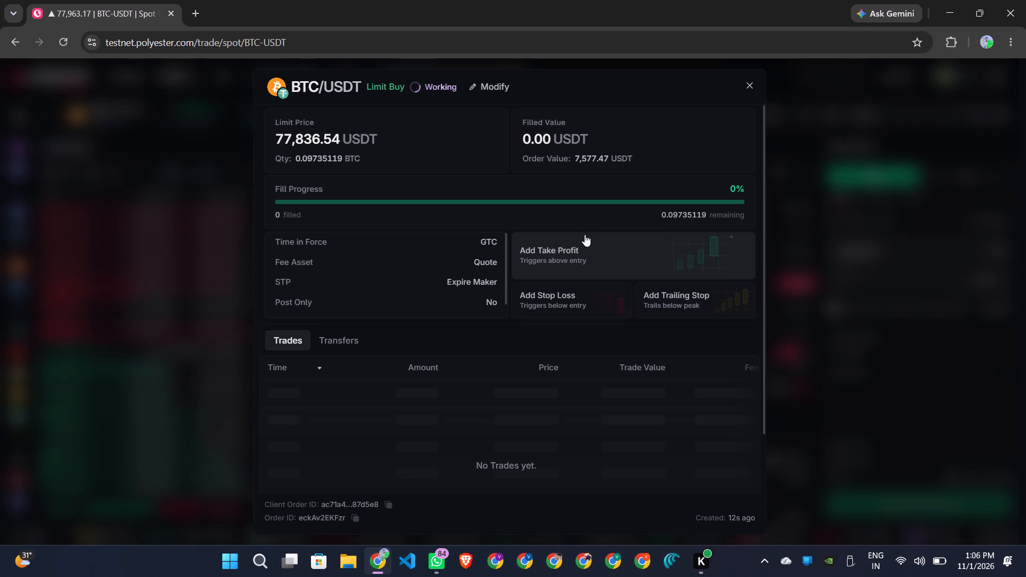
pyautogui.click(749, 82)
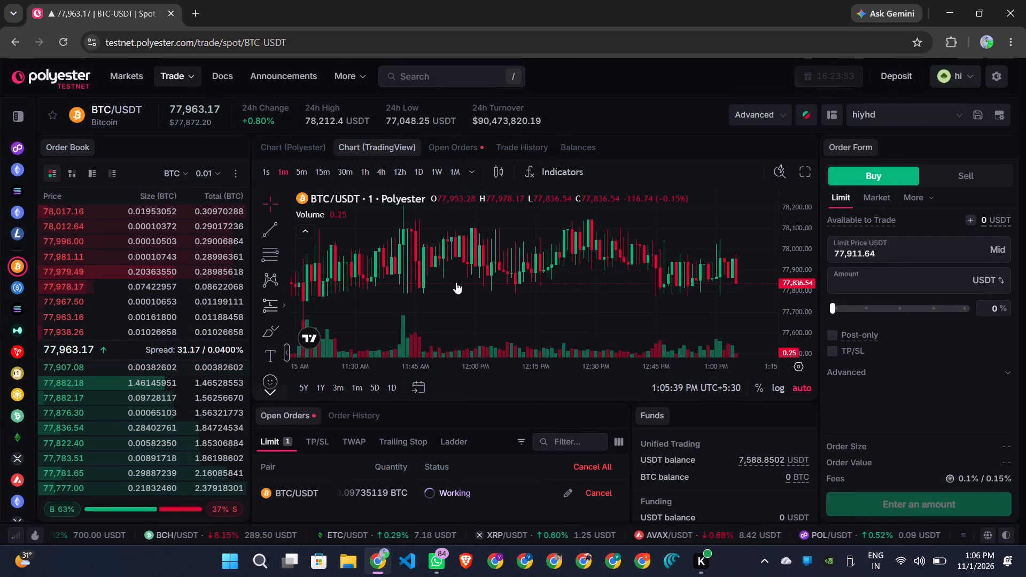
pyautogui.hscroll(-3, 615, 310)
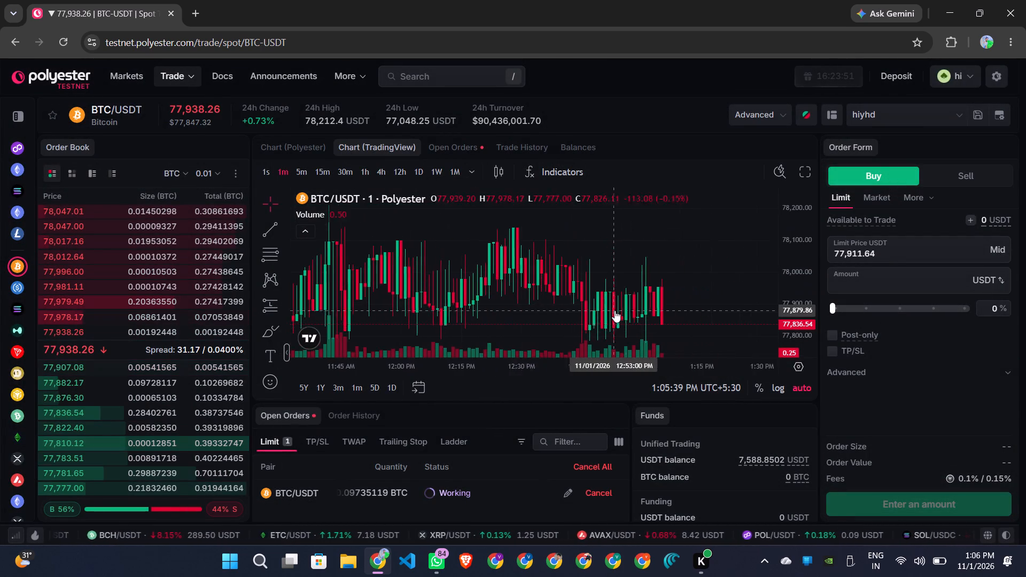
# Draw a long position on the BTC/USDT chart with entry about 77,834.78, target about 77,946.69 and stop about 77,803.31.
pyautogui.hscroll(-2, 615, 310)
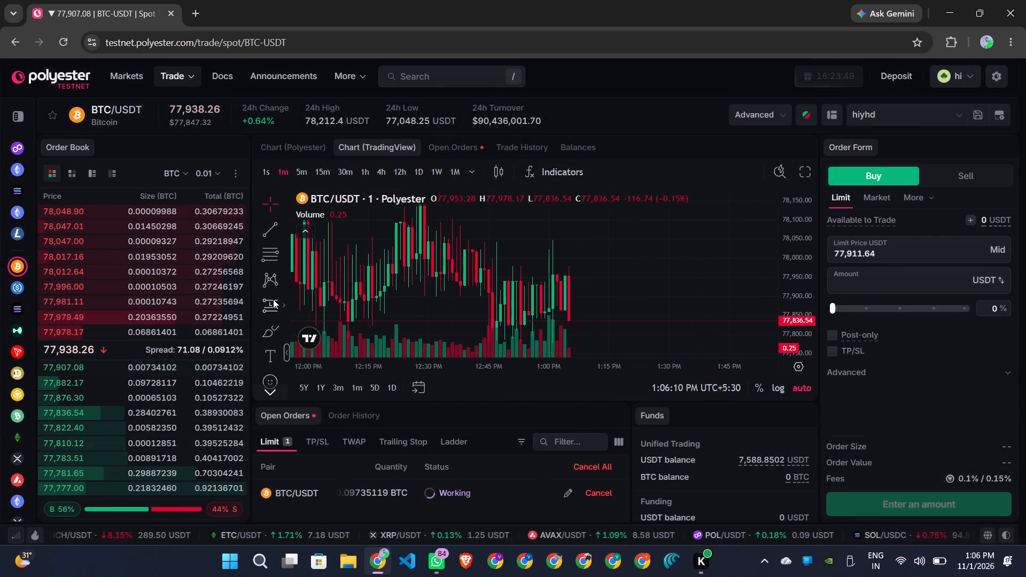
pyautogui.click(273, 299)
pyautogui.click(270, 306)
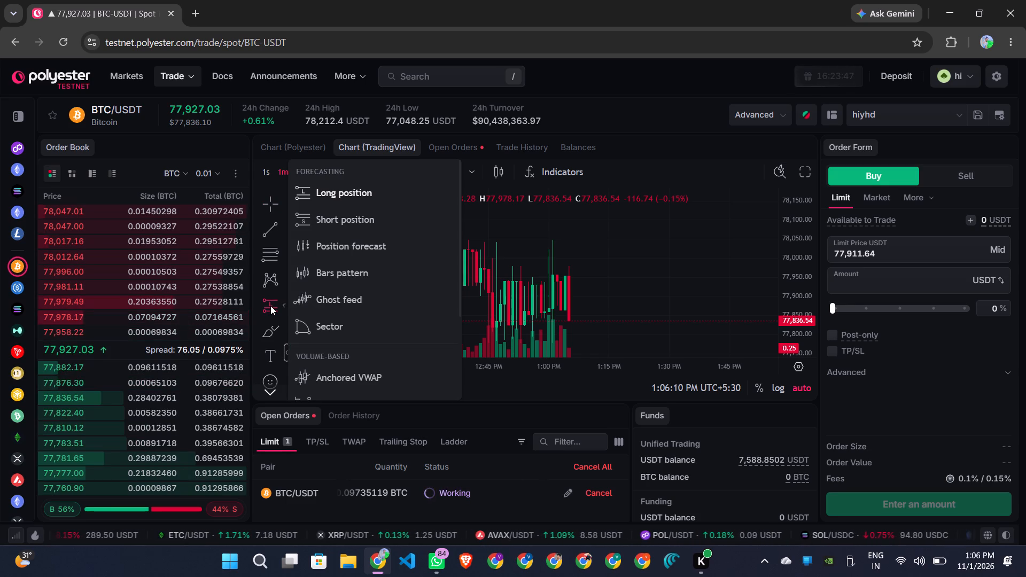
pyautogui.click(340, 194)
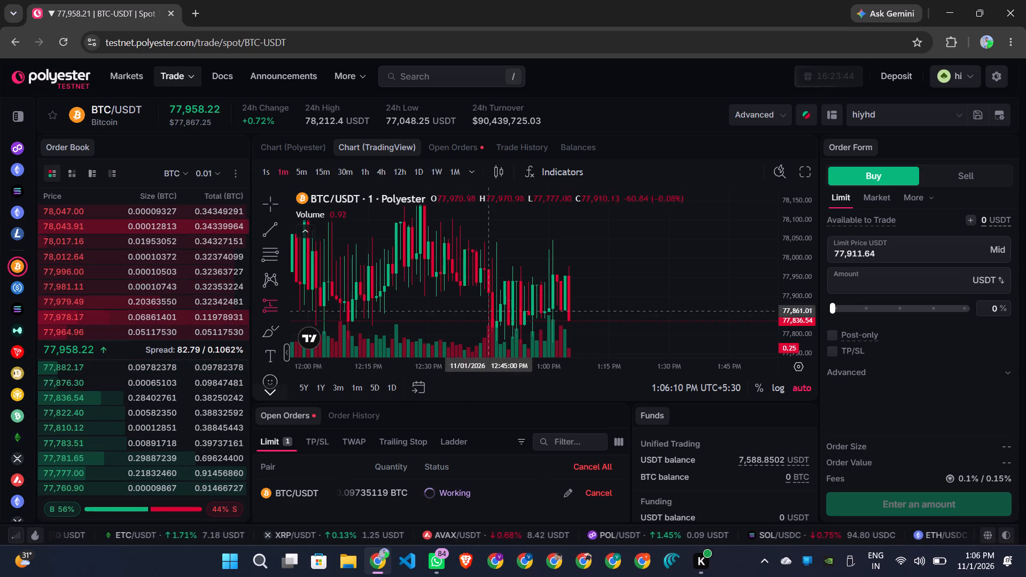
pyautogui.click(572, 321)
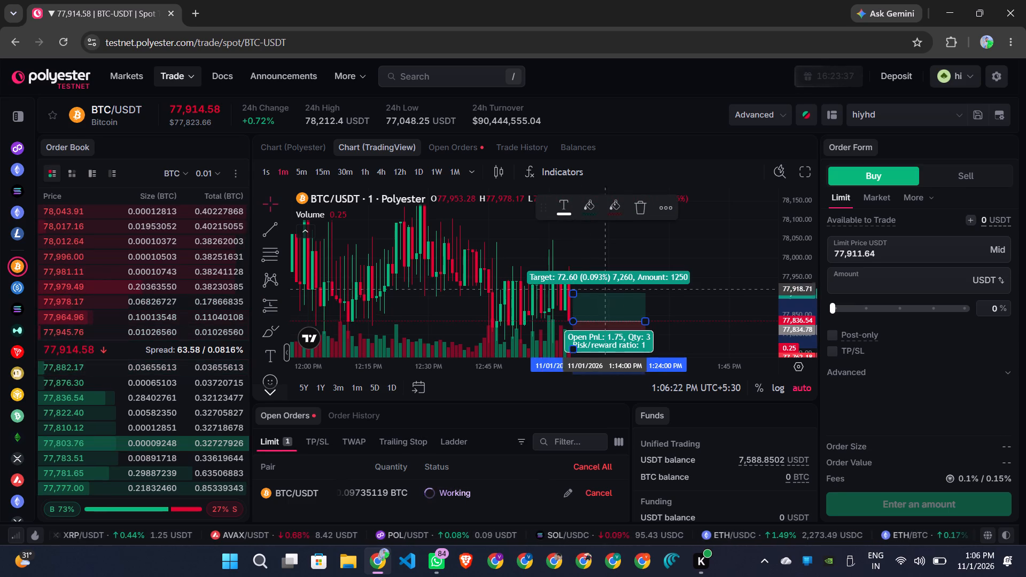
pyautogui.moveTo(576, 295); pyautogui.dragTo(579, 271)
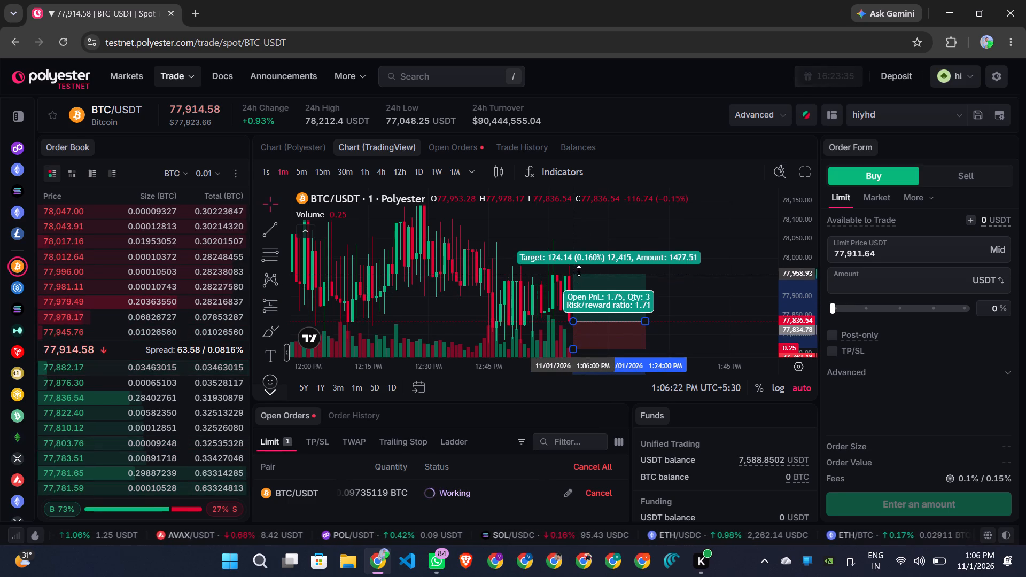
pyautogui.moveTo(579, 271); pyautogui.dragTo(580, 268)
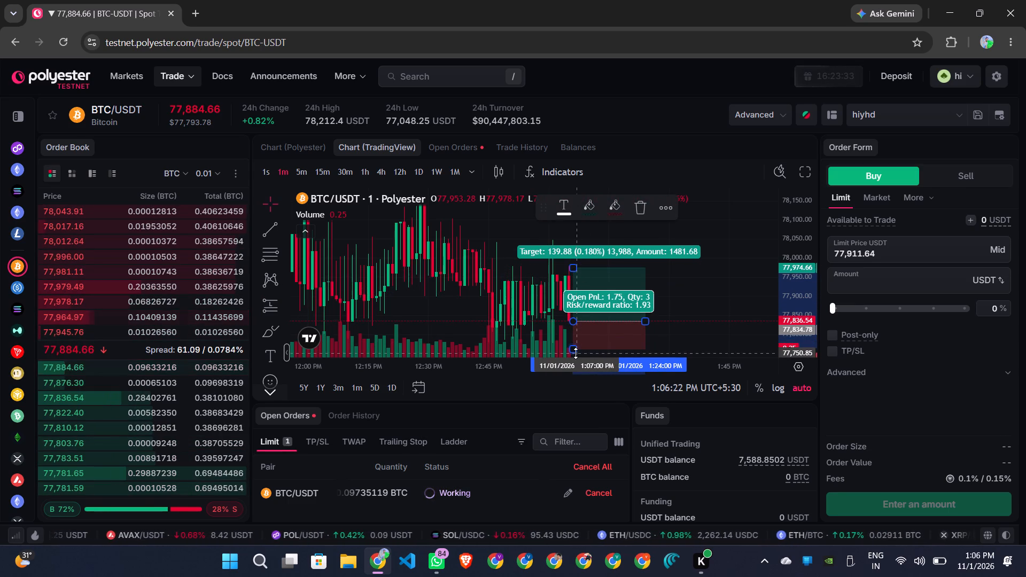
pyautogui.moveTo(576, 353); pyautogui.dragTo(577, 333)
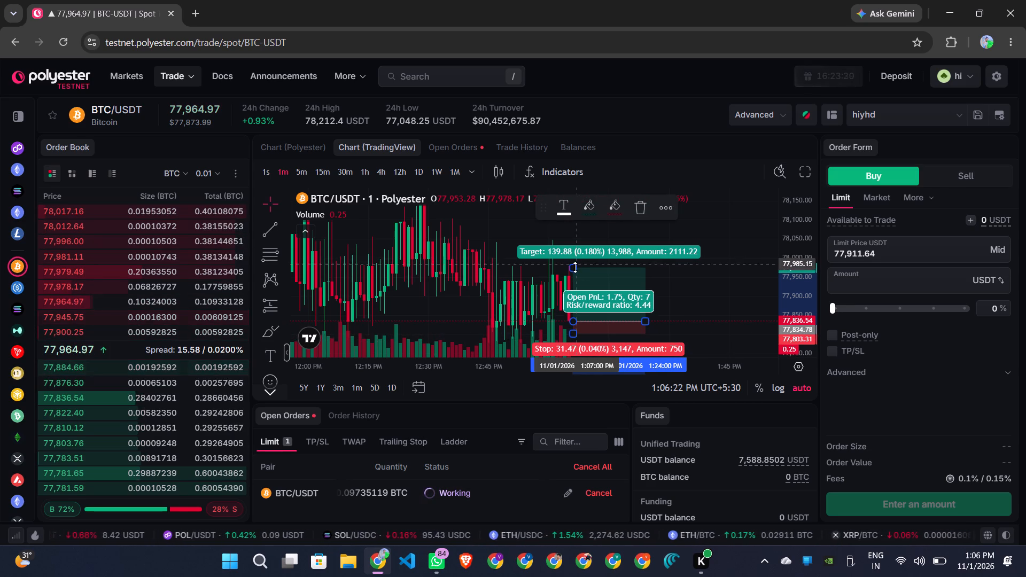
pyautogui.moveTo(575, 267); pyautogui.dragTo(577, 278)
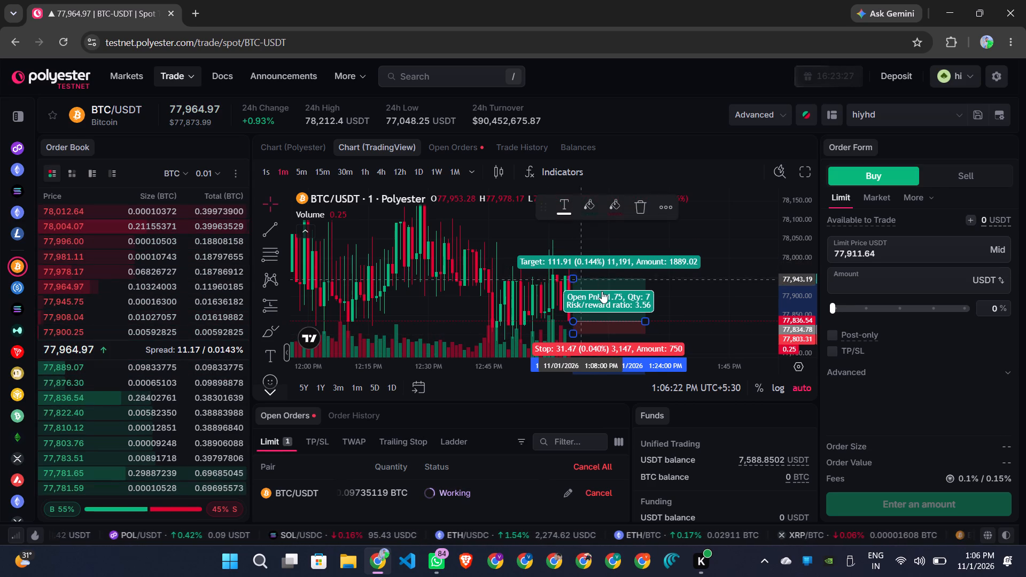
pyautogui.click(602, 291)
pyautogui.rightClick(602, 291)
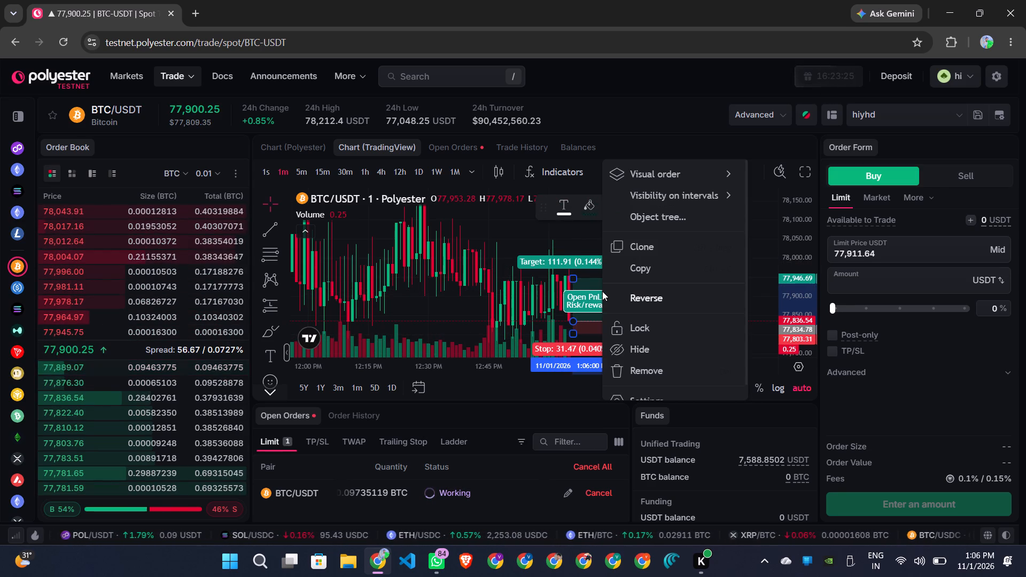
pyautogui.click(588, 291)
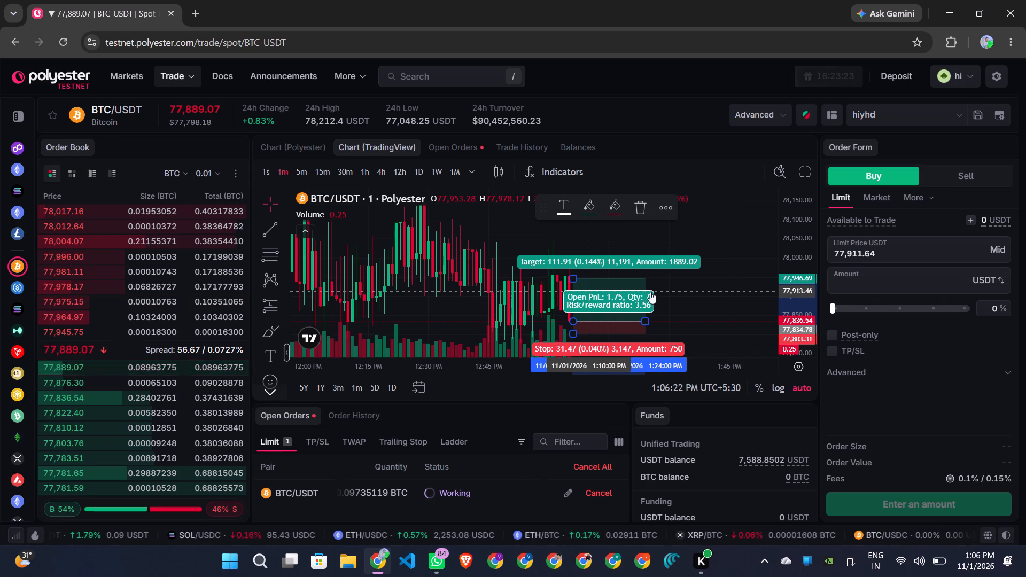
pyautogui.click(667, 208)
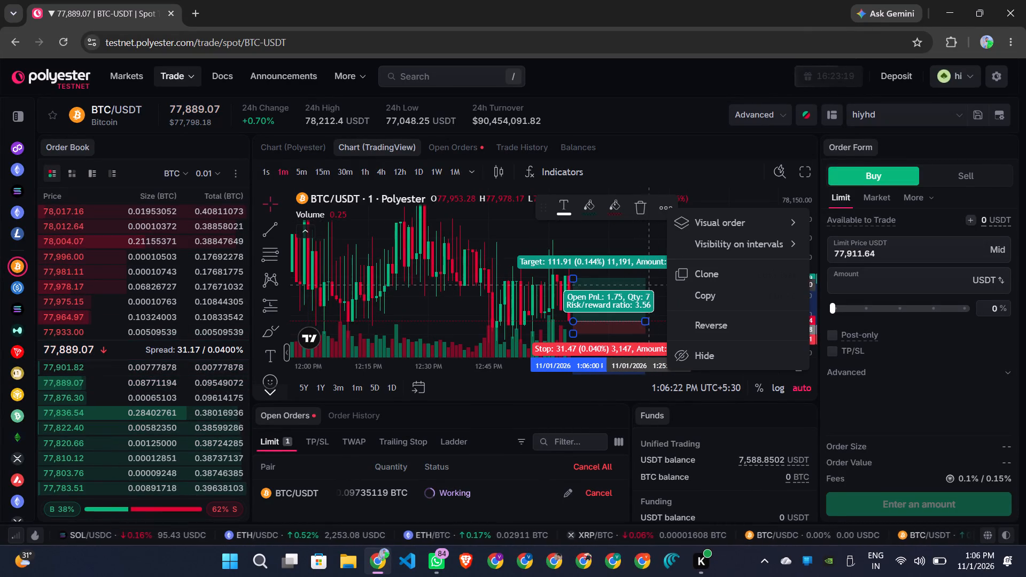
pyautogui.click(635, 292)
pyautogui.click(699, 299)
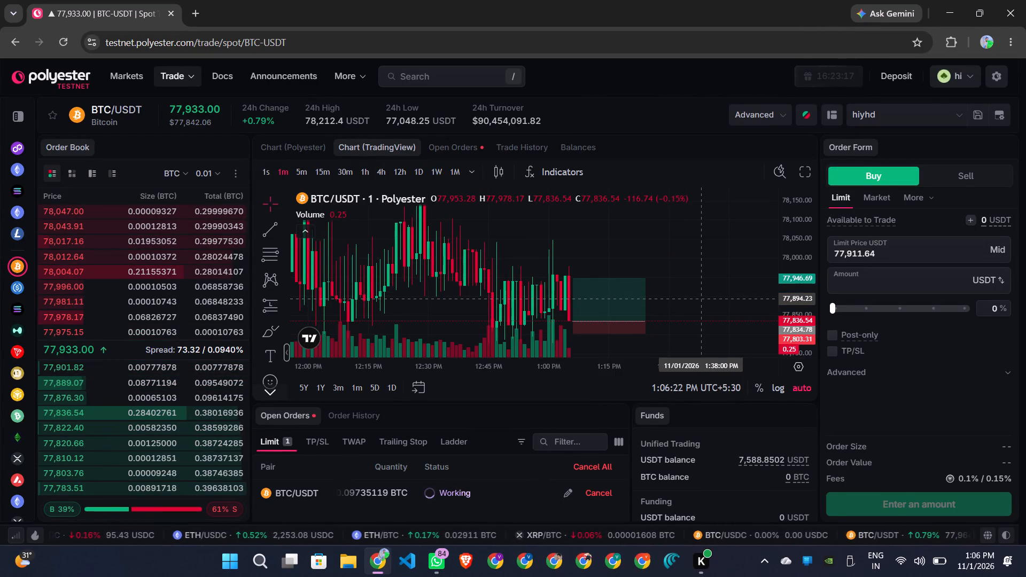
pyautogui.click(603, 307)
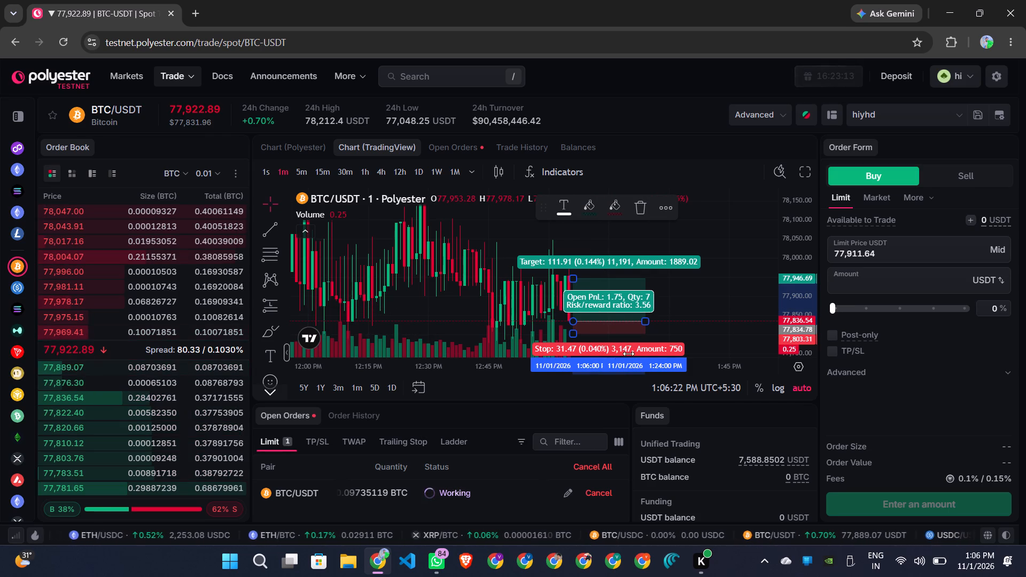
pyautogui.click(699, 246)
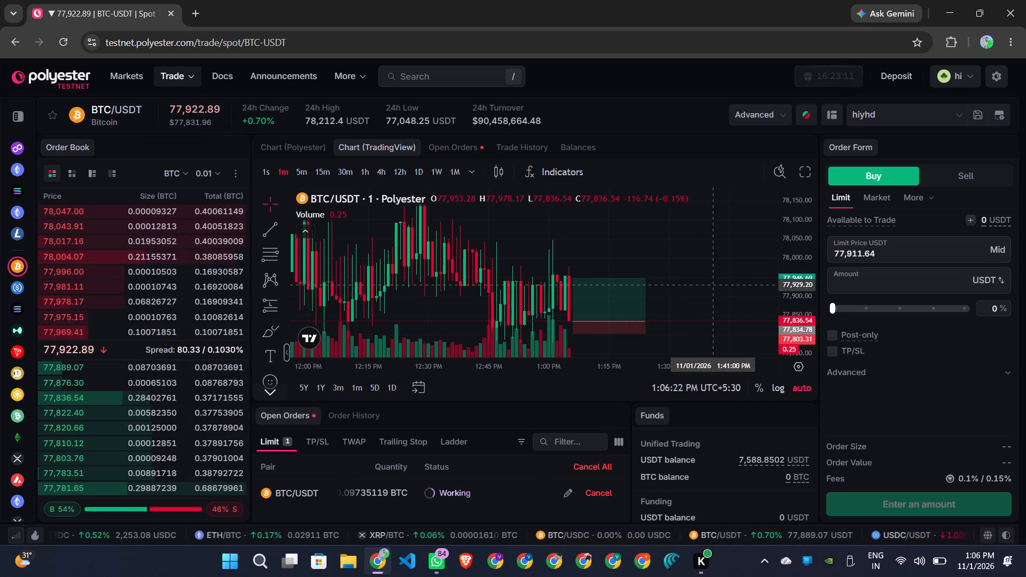
# Examine the chart around the drawn long position and the open BTC/USDT limit order's price, quantity and status.
pyautogui.scroll(-1, 712, 272)
pyautogui.hscroll(-3, 712, 272)
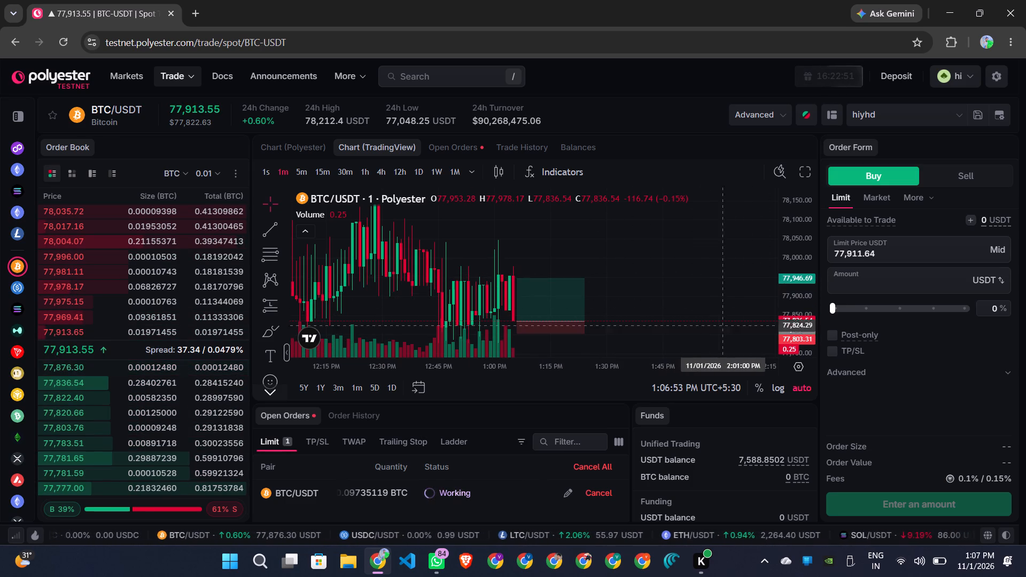
pyautogui.hscroll(-3, 708, 370)
pyautogui.hscroll(1, 708, 370)
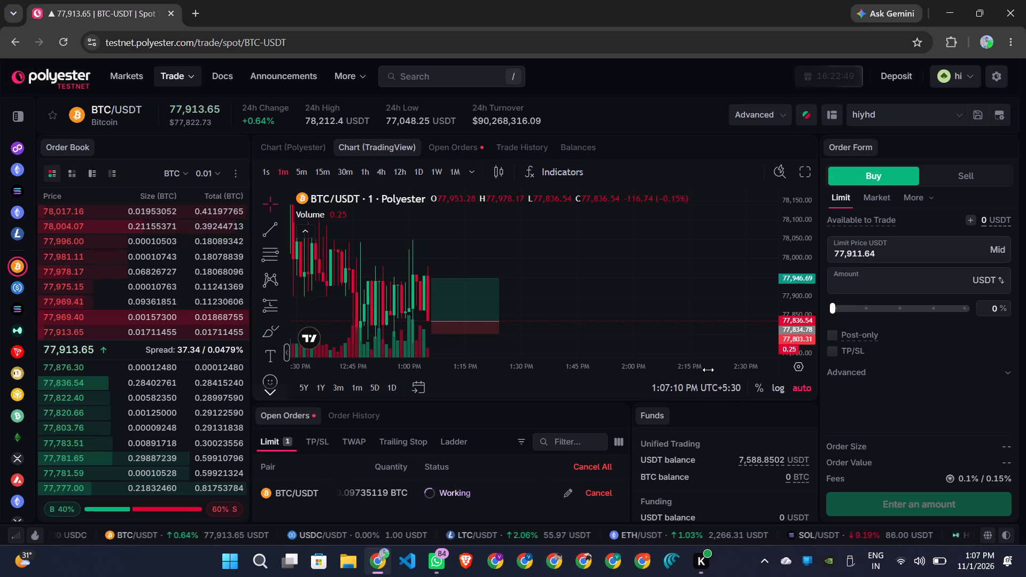
pyautogui.hscroll(2, 708, 370)
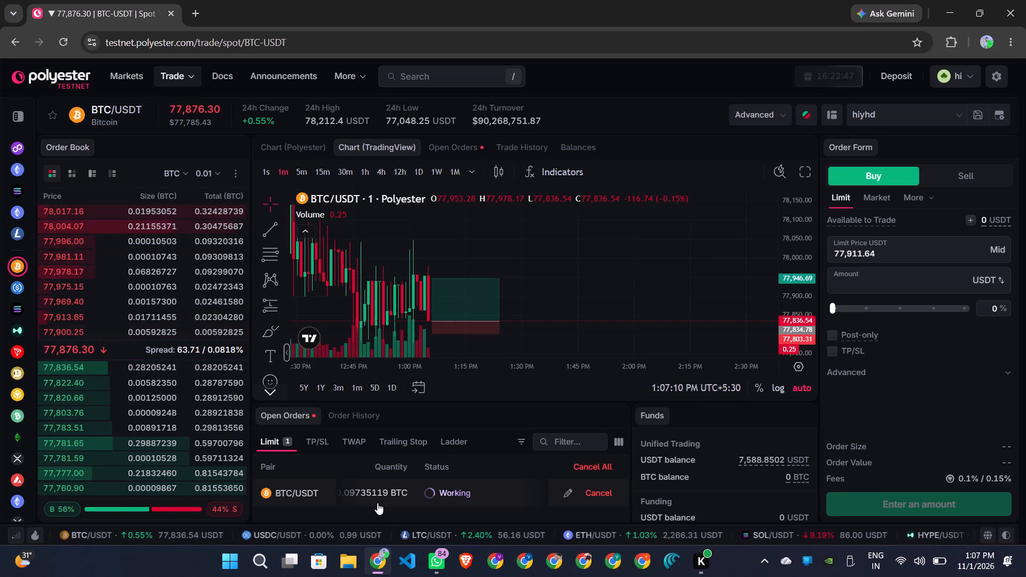
pyautogui.hscroll(5, 377, 503)
pyautogui.hscroll(-1, 377, 503)
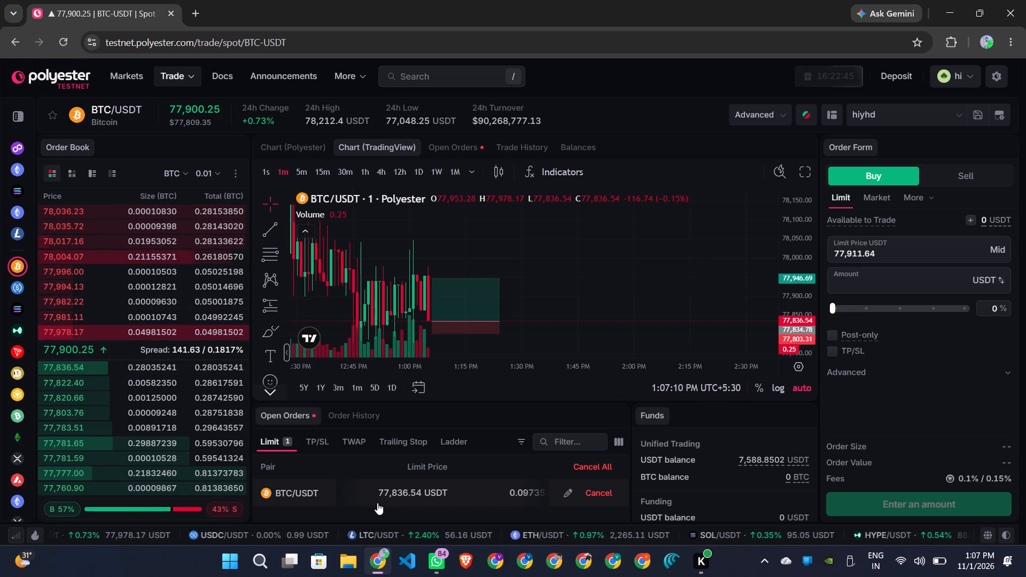
pyautogui.hscroll(-1, 377, 503)
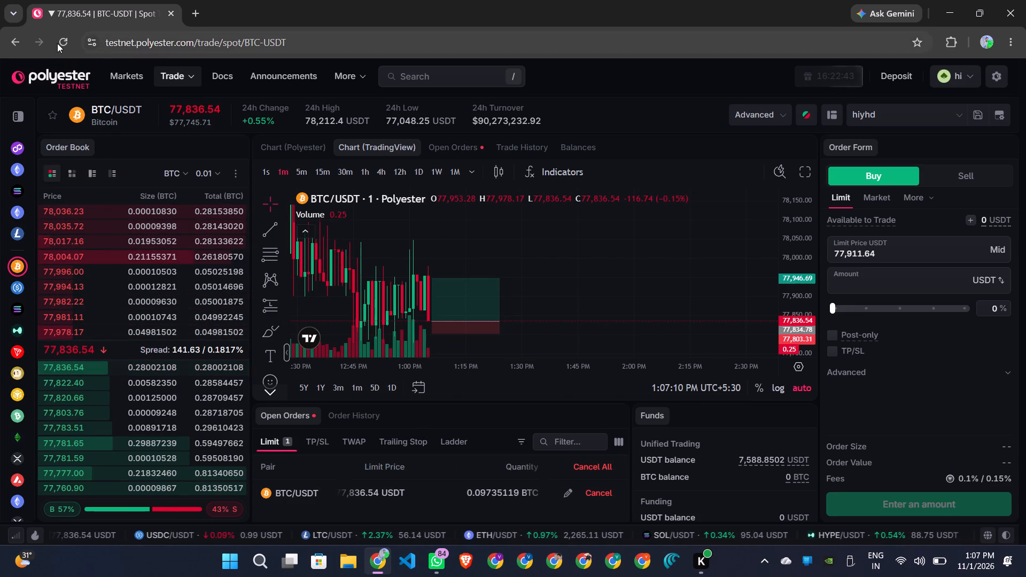
# Reload the trading page and examine the latest one-minute candles on the BTC/USDT TradingView chart.
pyautogui.click(57, 42)
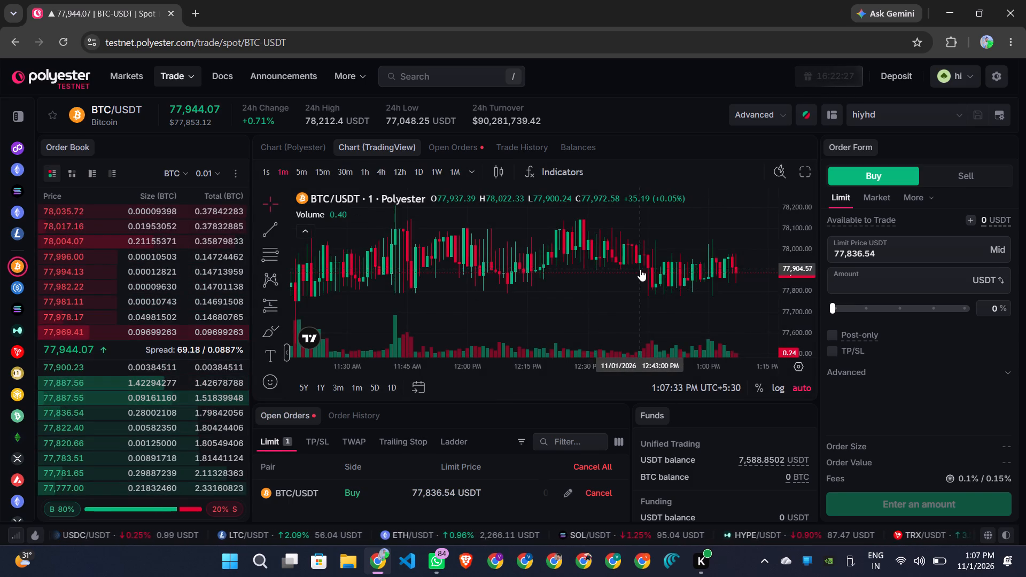
pyautogui.hscroll(-4, 640, 269)
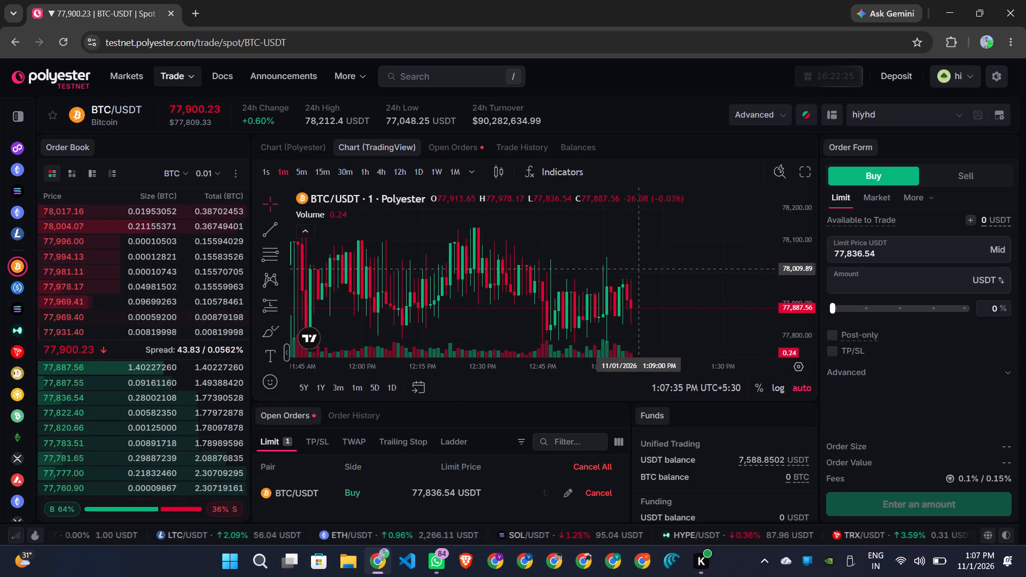
pyautogui.hscroll(-3, 640, 269)
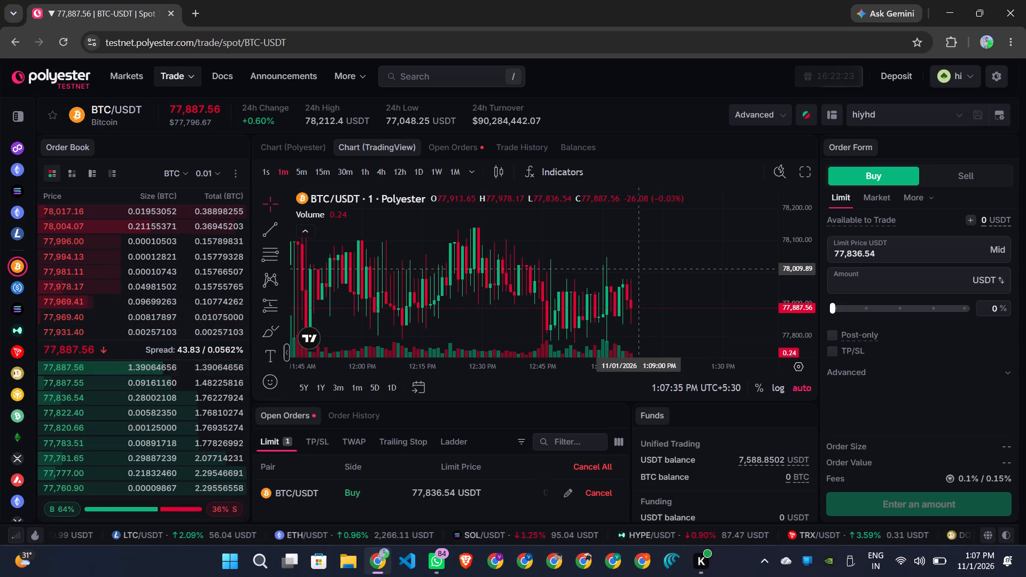
pyautogui.hscroll(-2, 640, 269)
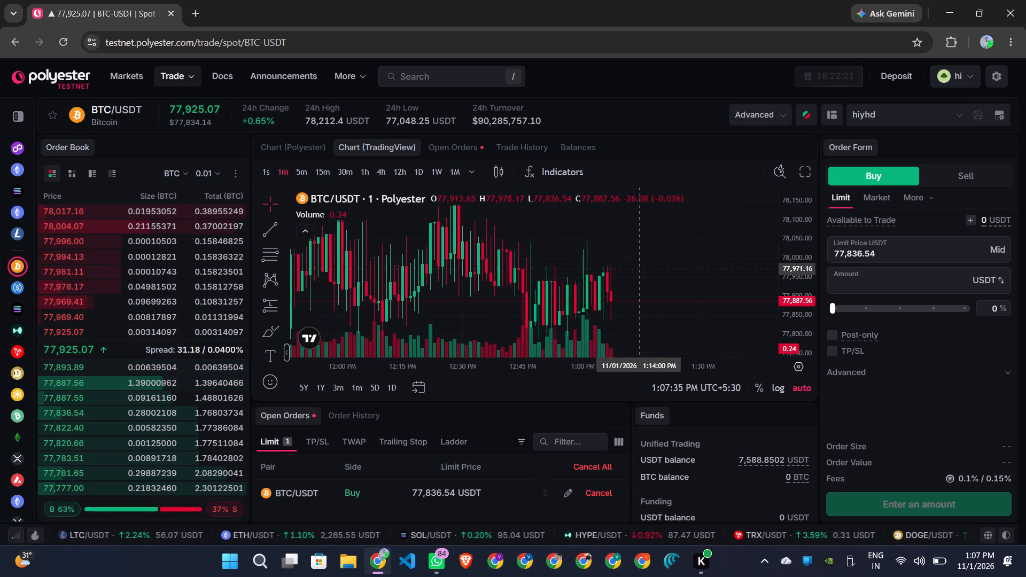
pyautogui.hscroll(-1, 640, 269)
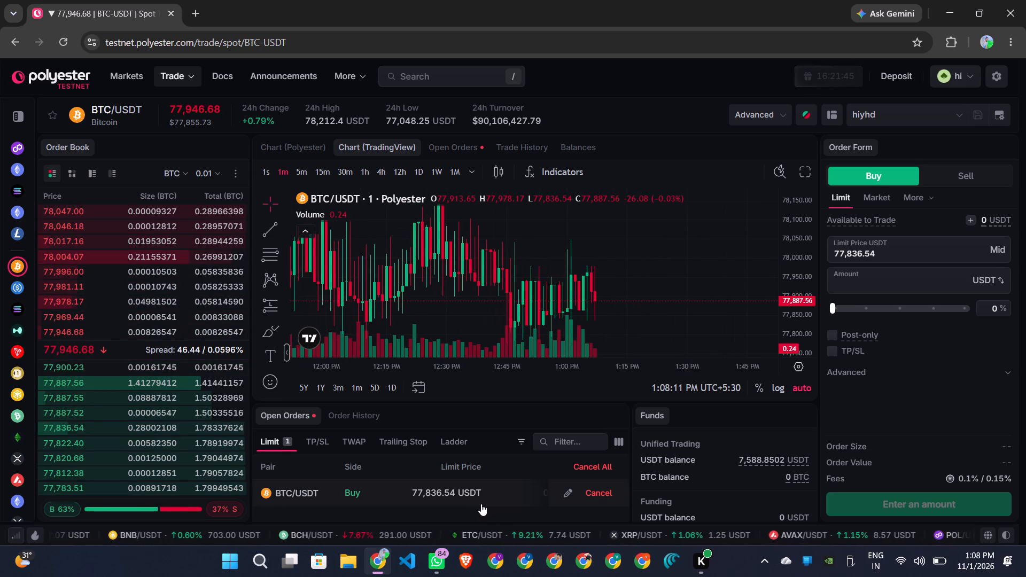
# Cancel all open orders, removing the BTC/USDT limit buy order.
pyautogui.hscroll(-2, 476, 504)
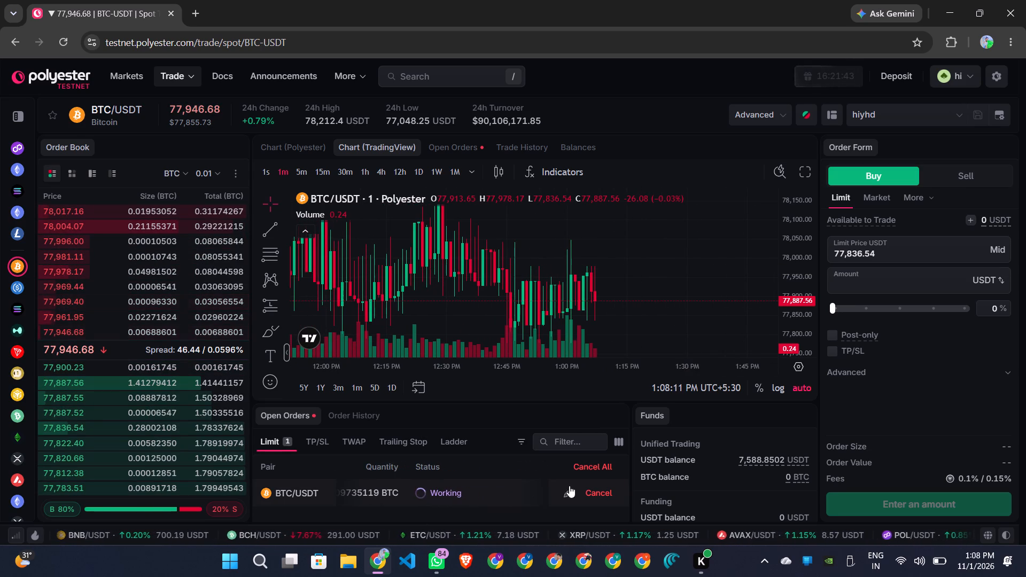
pyautogui.click(596, 461)
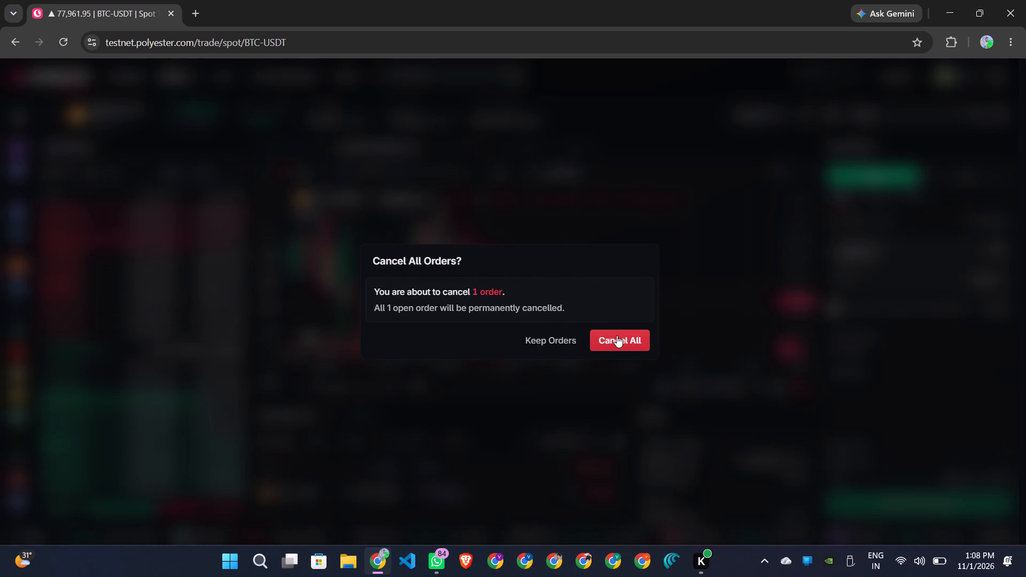
pyautogui.click(618, 336)
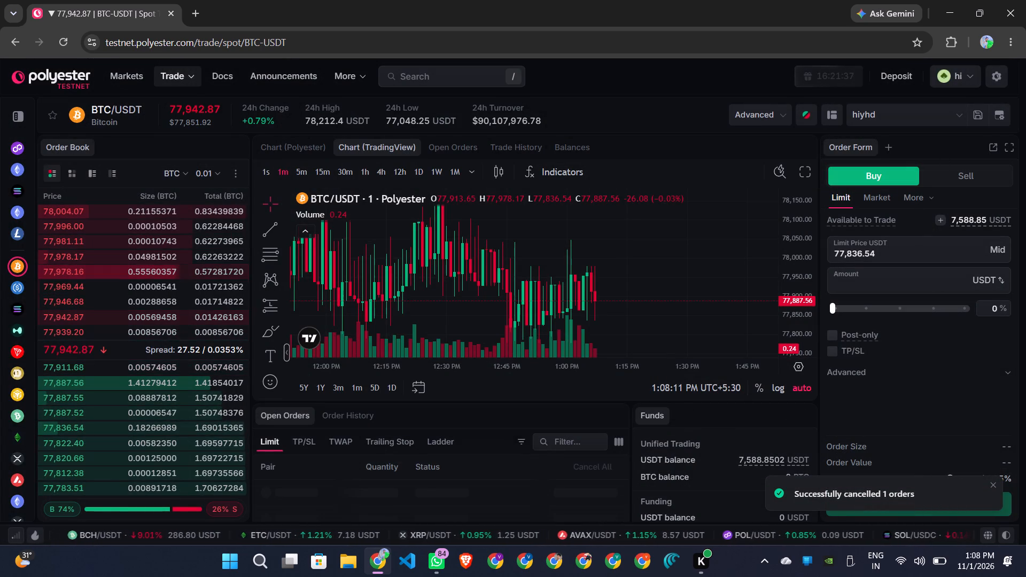
# Switch the BTC/USDT chart from TradingView to the Polyester version and inspect the recent price movement.
pyautogui.hscroll(-1, 643, 306)
pyautogui.click(307, 144)
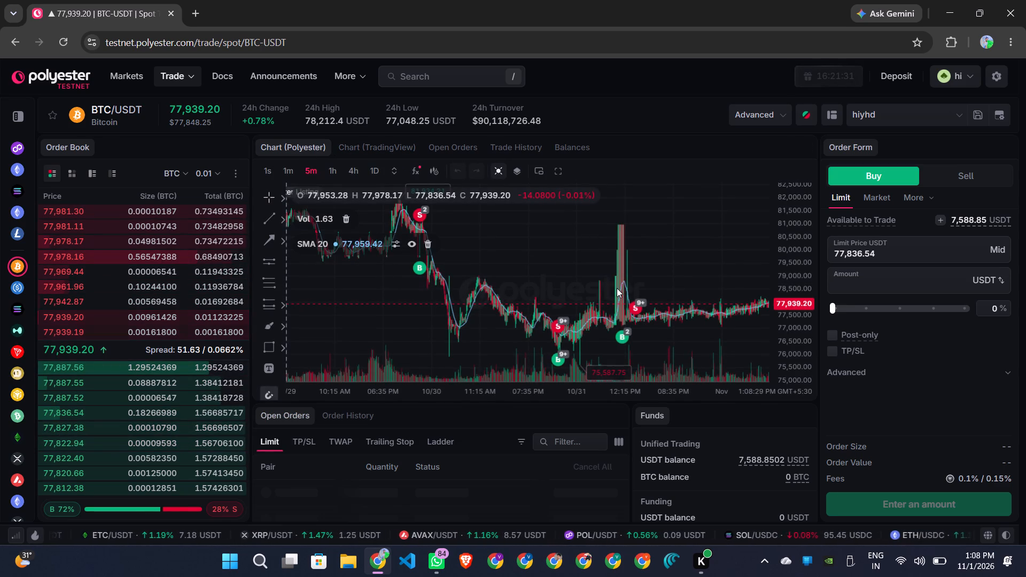
pyautogui.hscroll(-3, 617, 288)
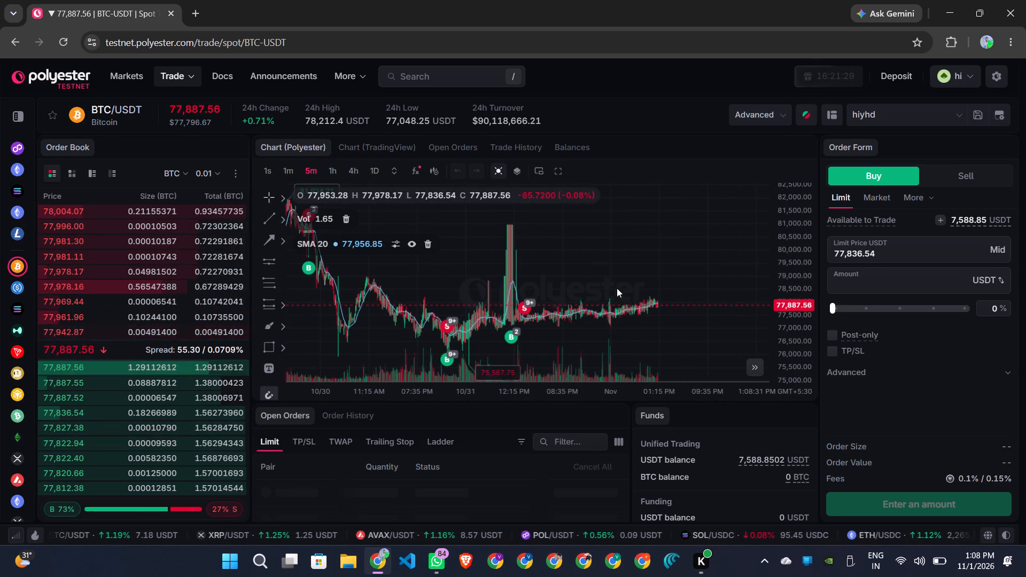
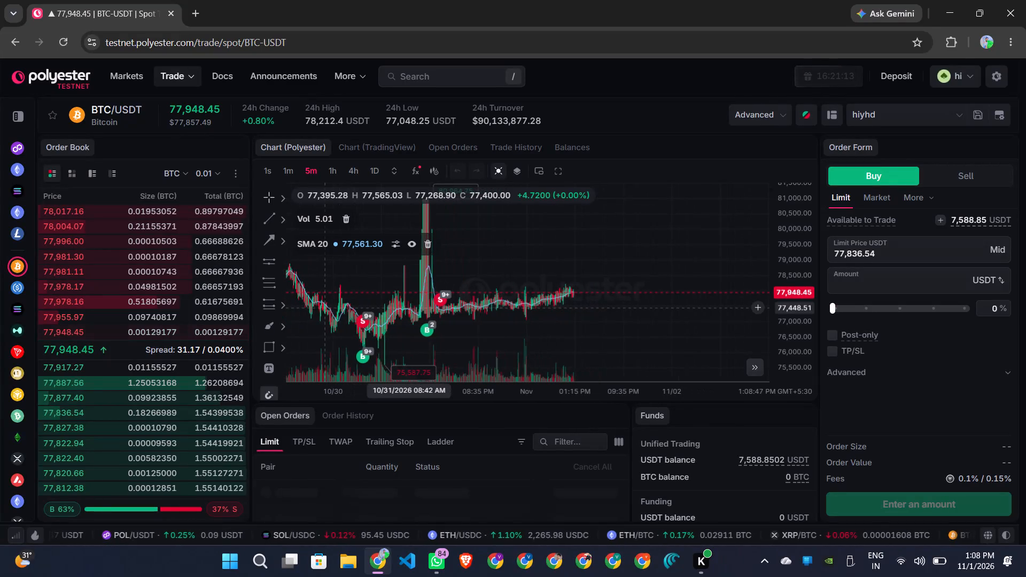
# Examine the price spike and the buy and sell trade markers on the five-minute BTC/USDT chart.
pyautogui.scroll(6, 409, 307)
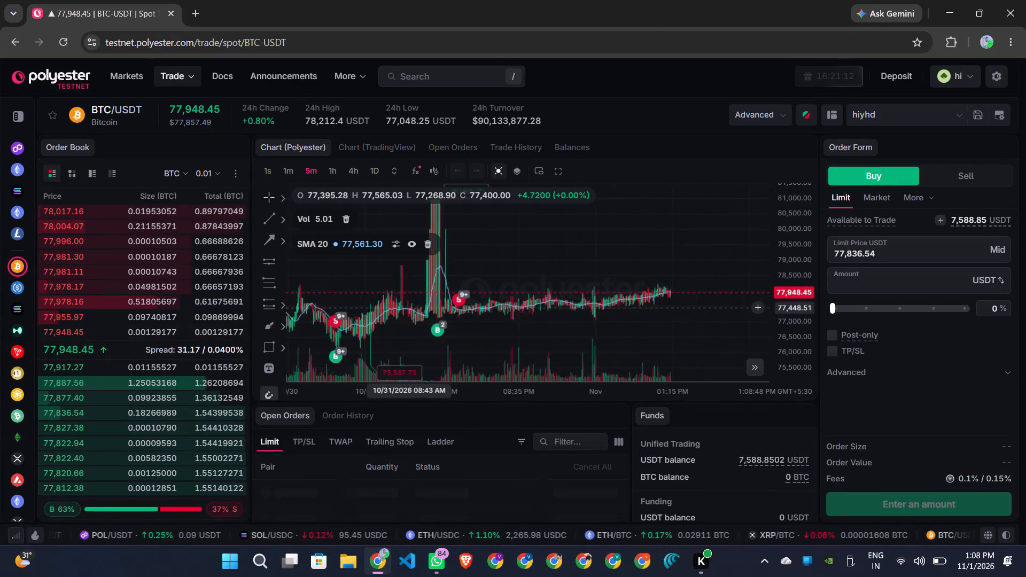
pyautogui.scroll(5, 409, 307)
pyautogui.hscroll(-2, 409, 307)
pyautogui.scroll(1, 409, 307)
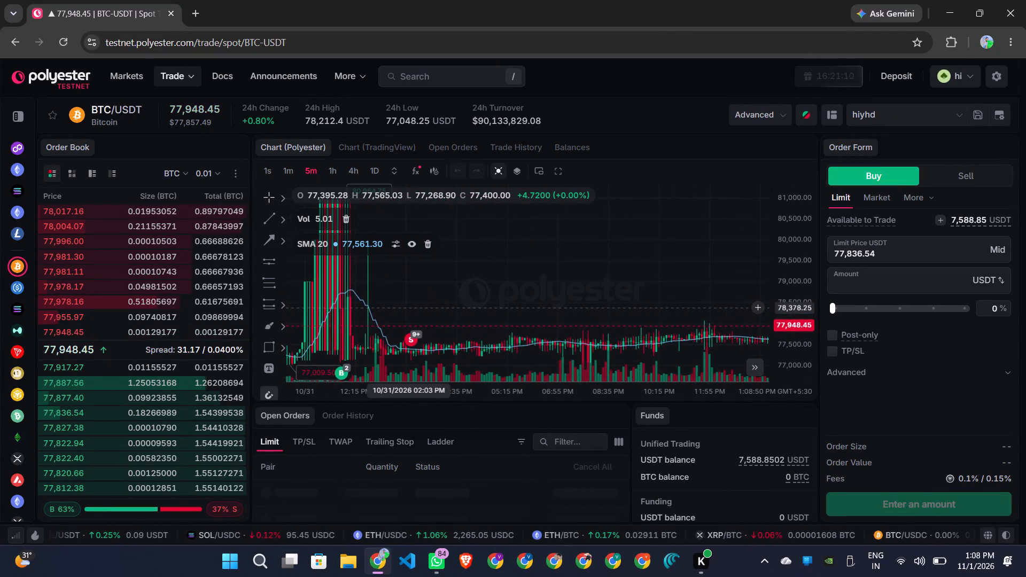
pyautogui.scroll(1, 409, 307)
pyautogui.scroll(-2, 409, 307)
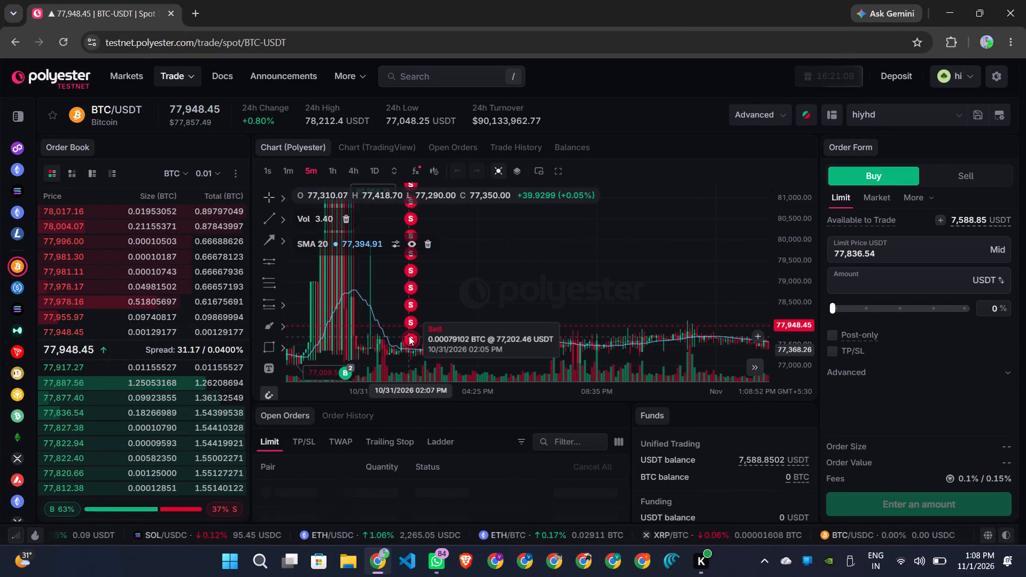
# Open the ETH/USDT market and buy ETH with a market order using 100% of the available USDT.
pyautogui.click(21, 209)
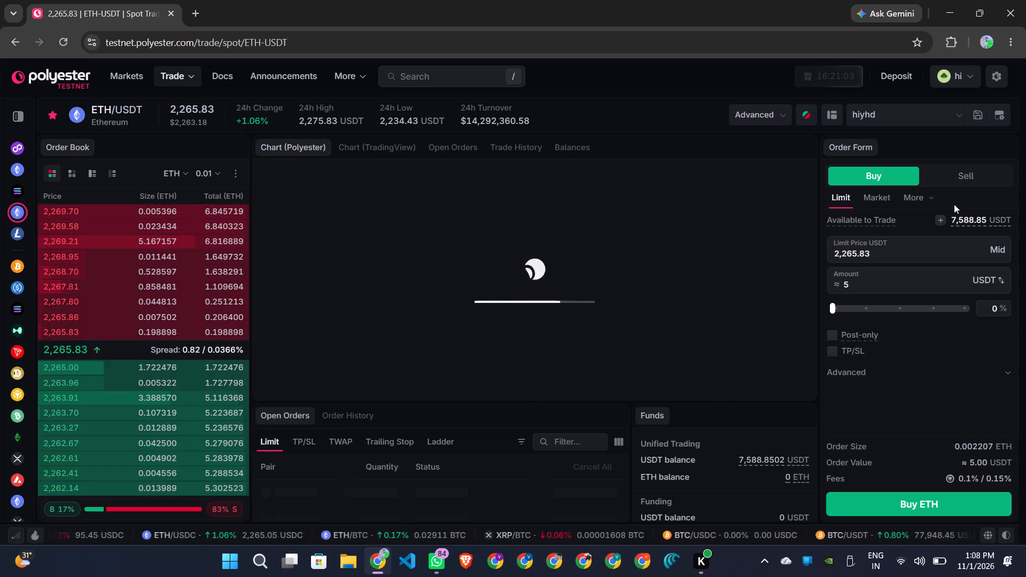
pyautogui.click(878, 196)
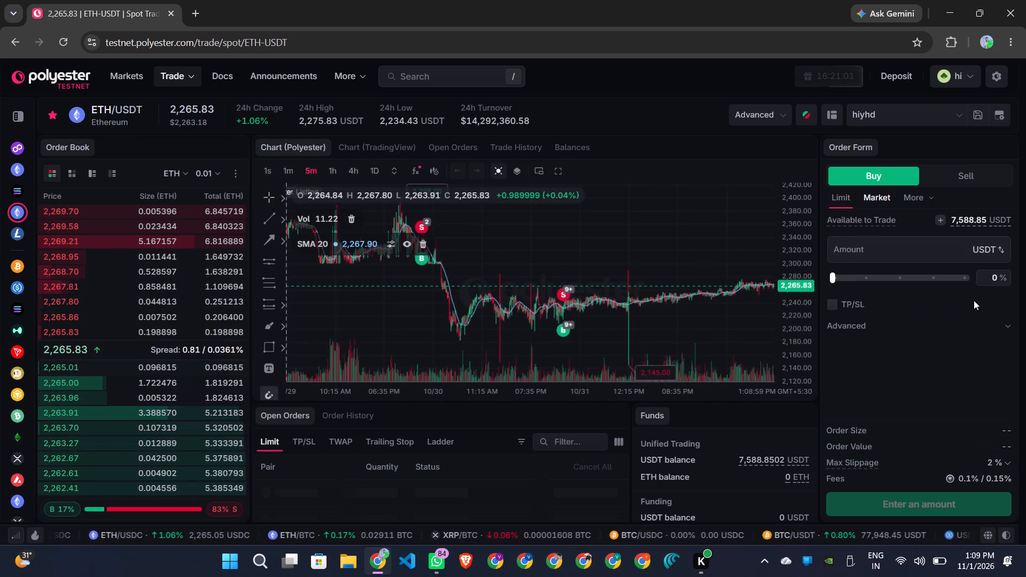
pyautogui.click(969, 275)
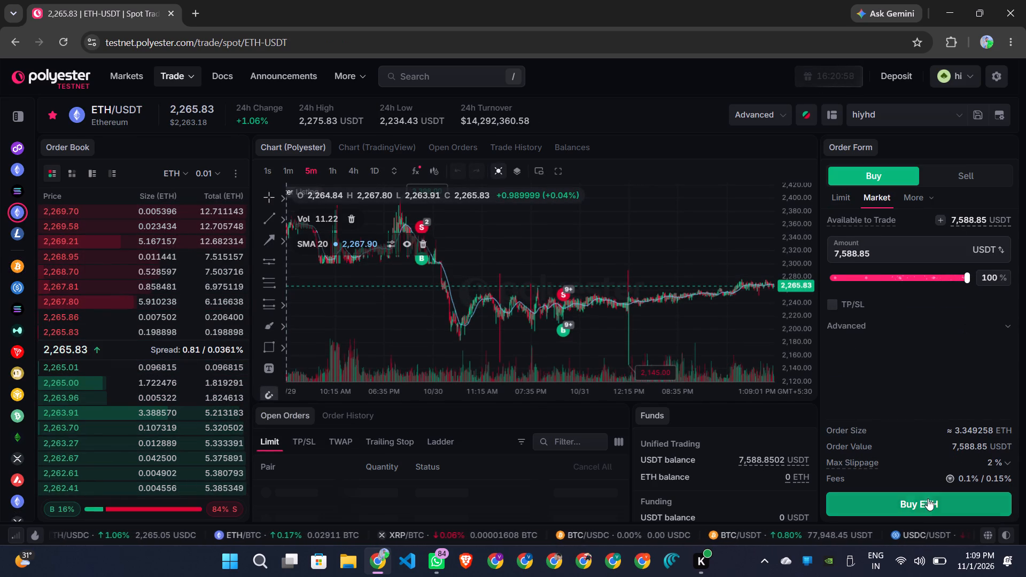
pyautogui.click(926, 501)
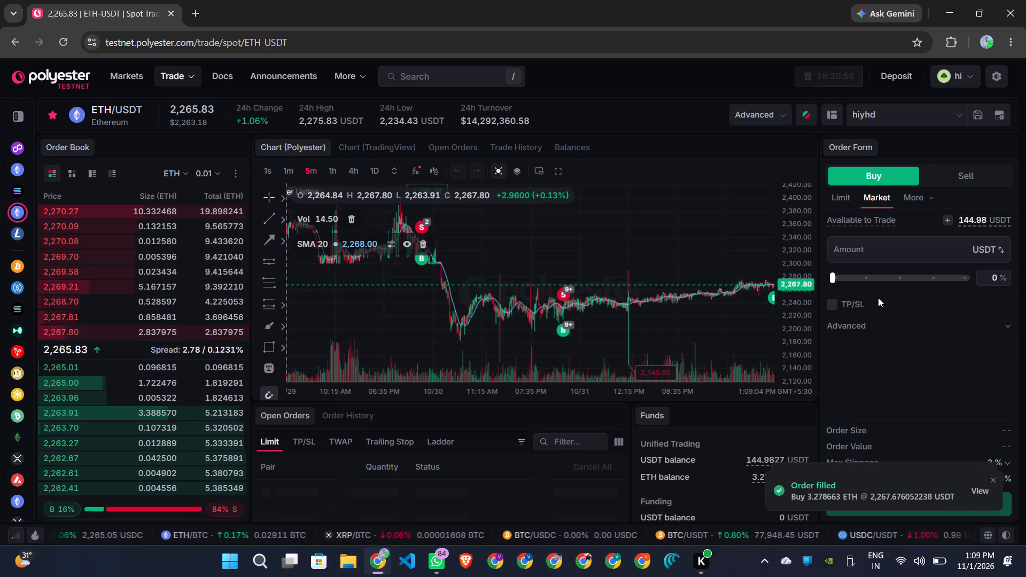
# Place a limit buy order for ETH at 2,265.01 USDT using 100% of the remaining USDT.
pyautogui.click(957, 176)
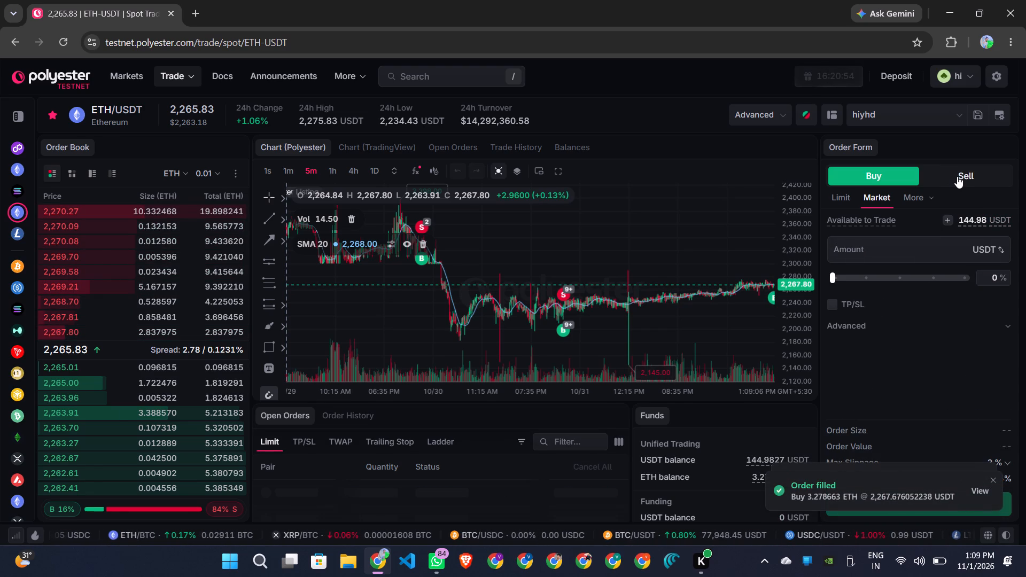
pyautogui.click(864, 171)
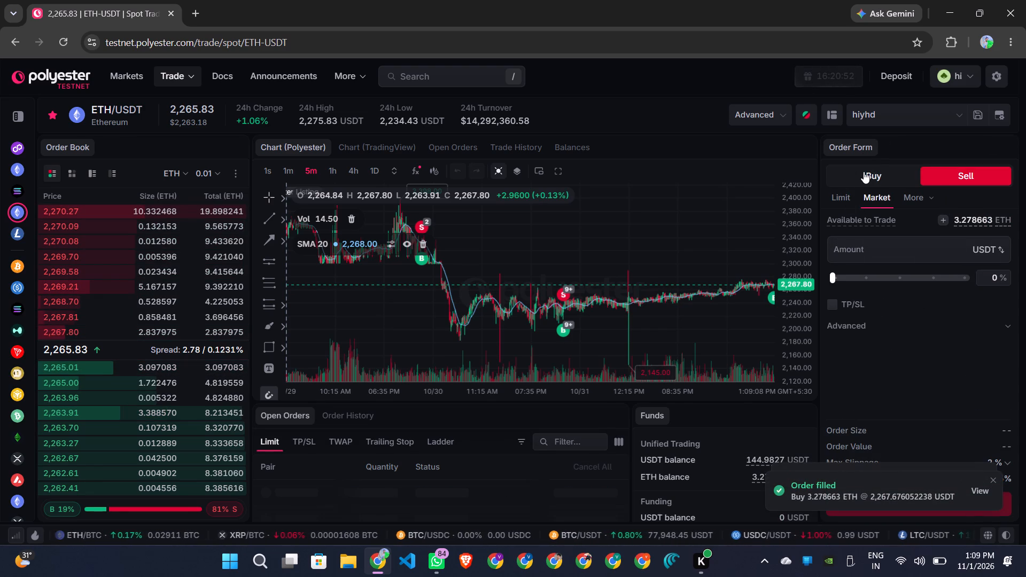
pyautogui.click(841, 205)
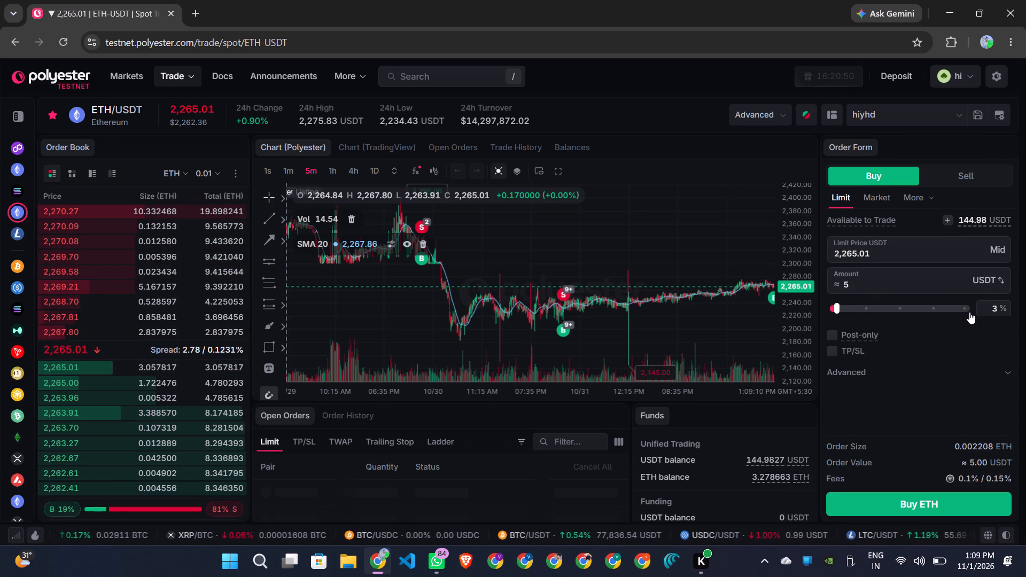
pyautogui.click(969, 312)
pyautogui.click(918, 502)
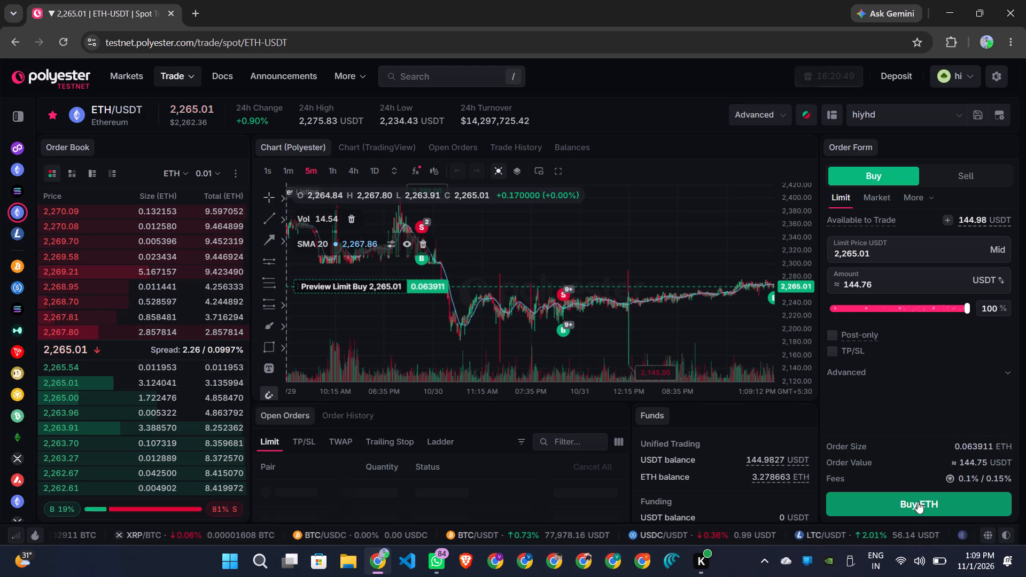
# Place a limit sell order at 2,266.67 USDT for 100% of the available ETH, 3.278663 ETH.
pyautogui.click(970, 172)
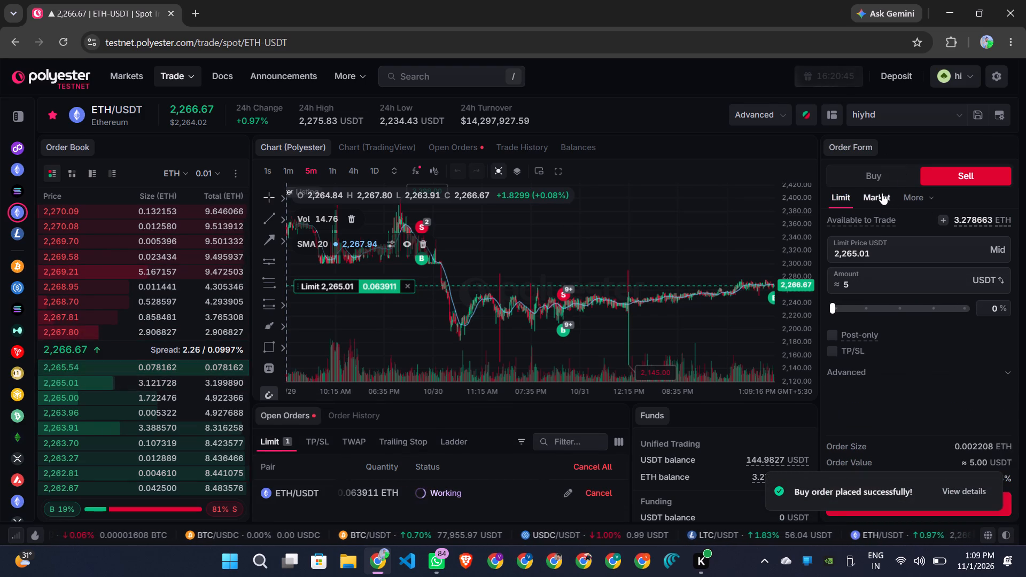
pyautogui.click(882, 193)
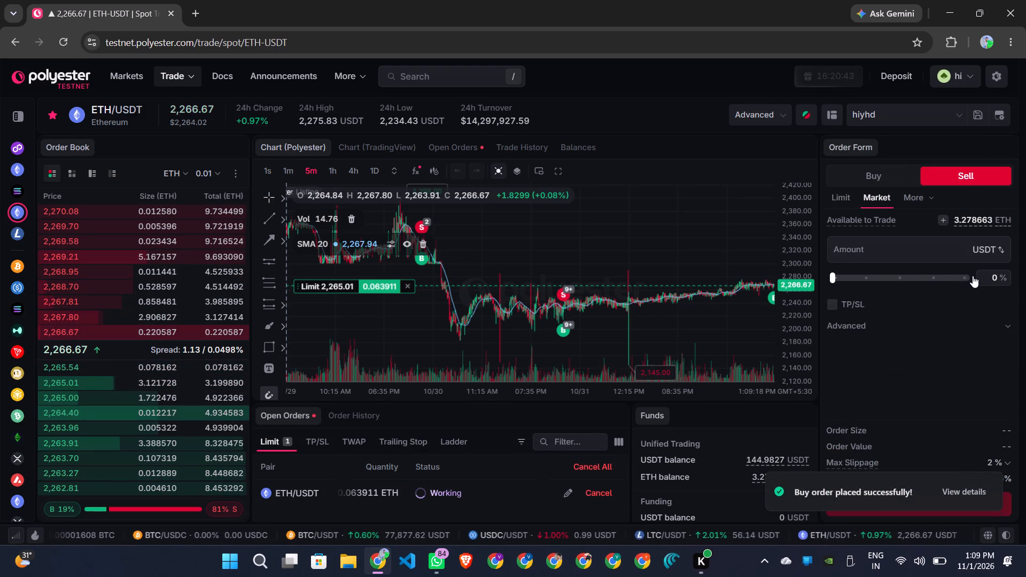
pyautogui.click(969, 277)
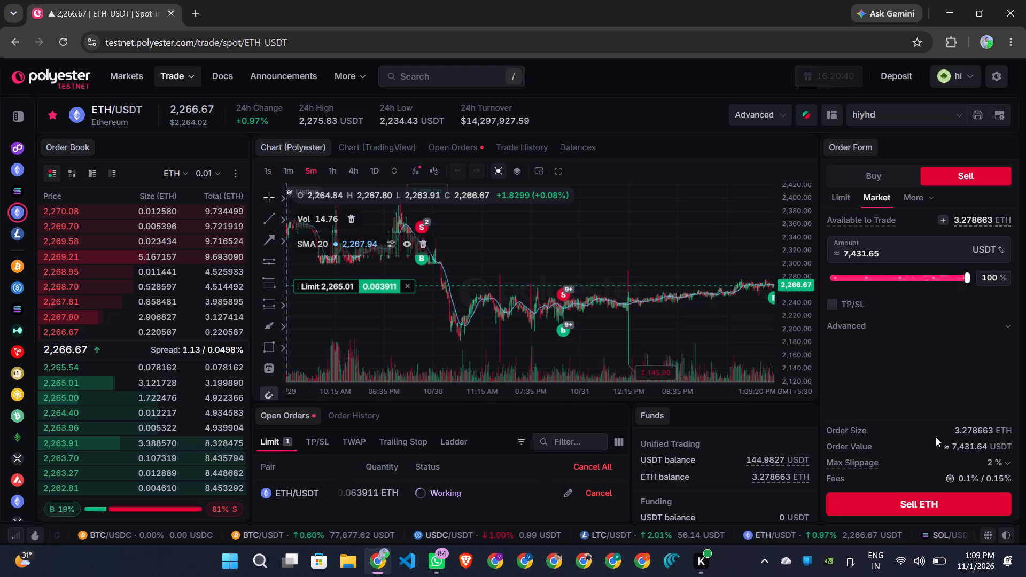
pyautogui.click(845, 196)
pyautogui.hscroll(-1, 732, 276)
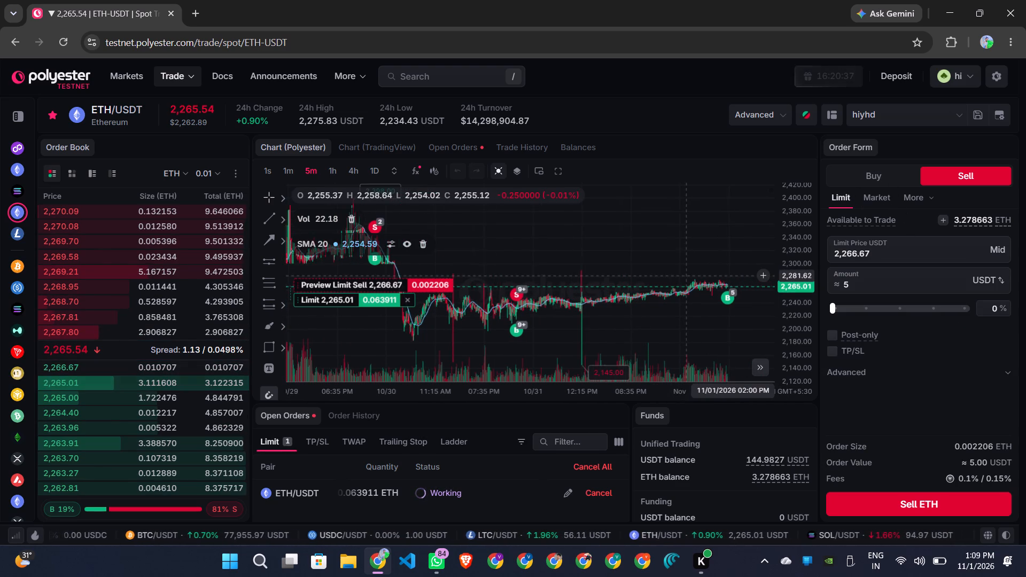
pyautogui.hscroll(-1, 732, 276)
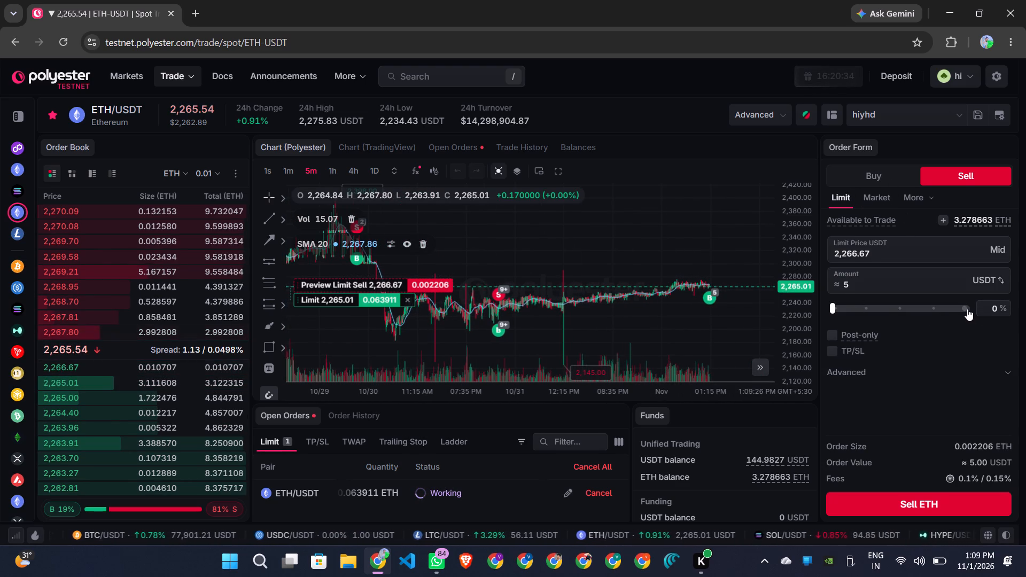
pyautogui.click(967, 309)
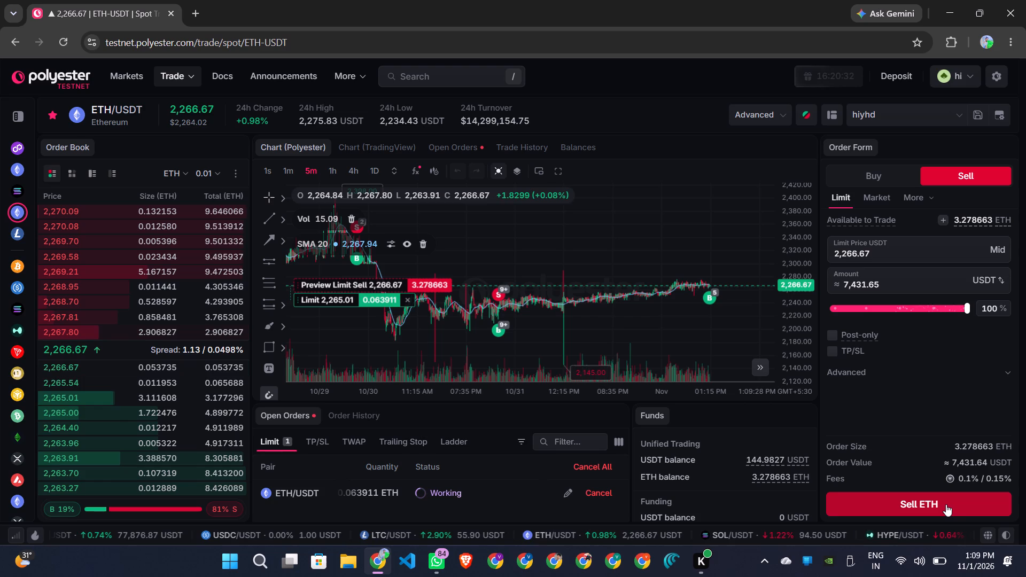
pyautogui.click(946, 504)
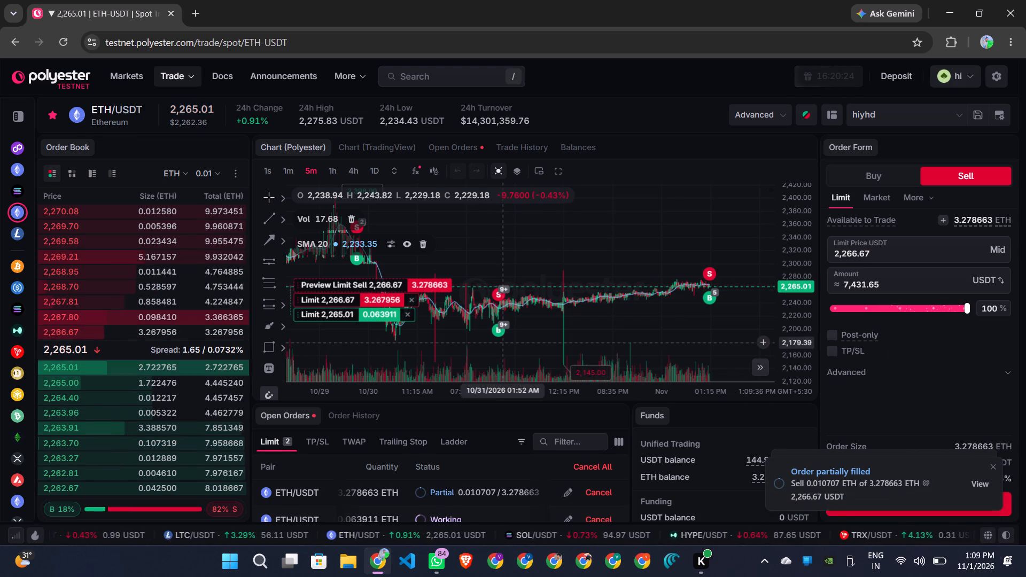
# Examine the ETH/USDT chart and the fill progress of the open limit buy and sell orders.
pyautogui.scroll(-2, 502, 342)
pyautogui.hscroll(-1, 502, 342)
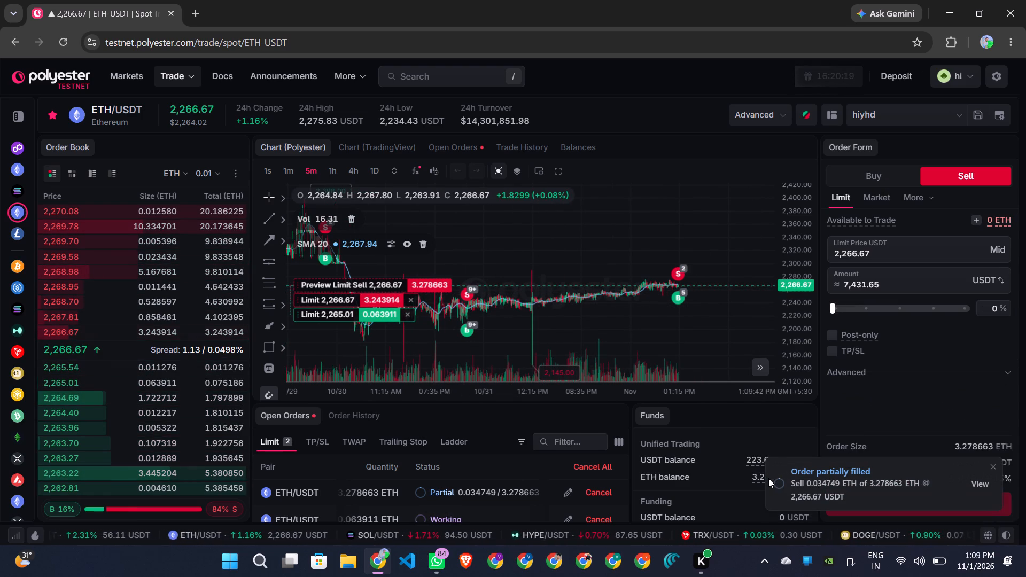
pyautogui.scroll(-1, 691, 254)
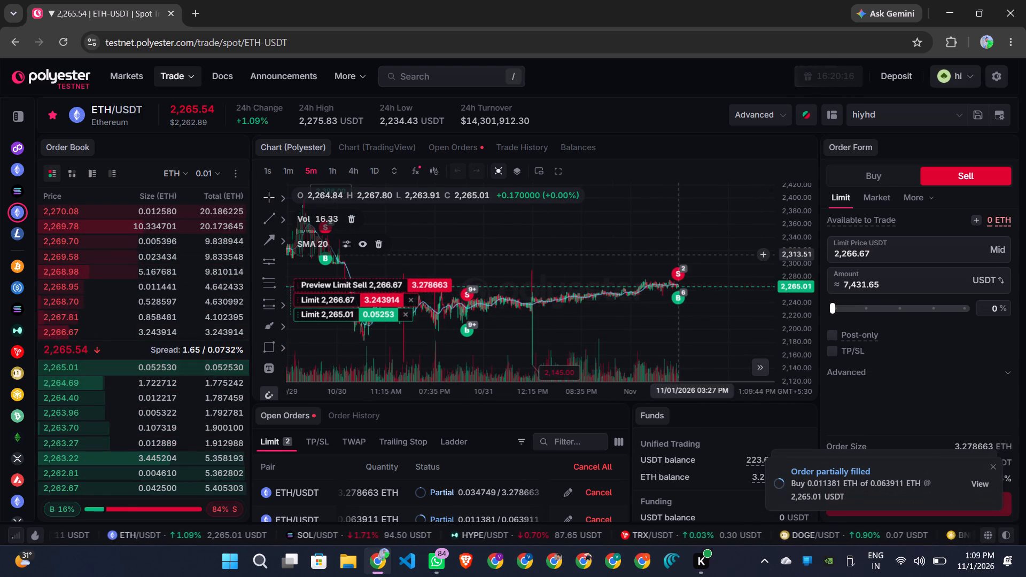
pyautogui.scroll(-1, 691, 254)
pyautogui.click(870, 181)
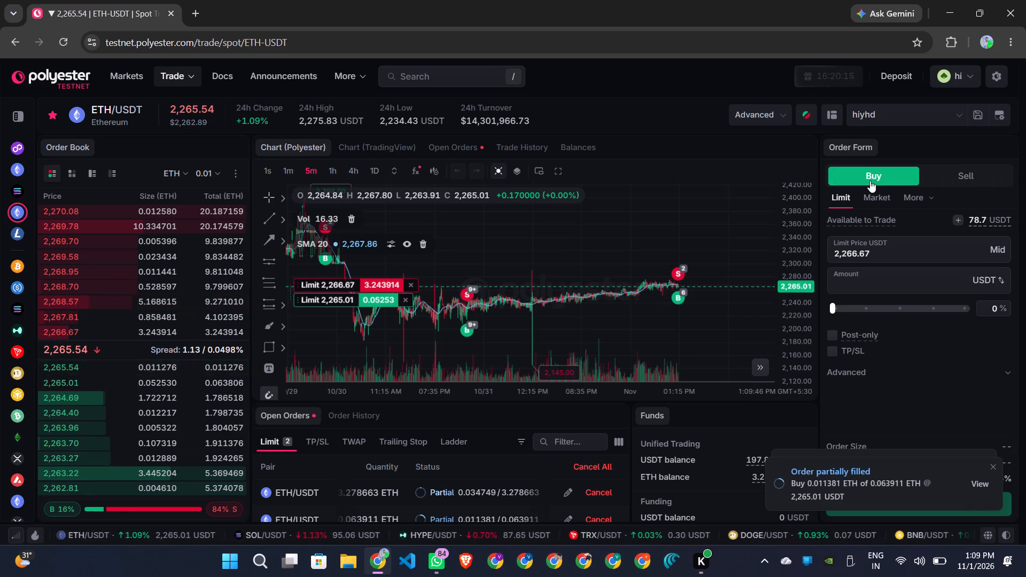
pyautogui.scroll(-1, 427, 502)
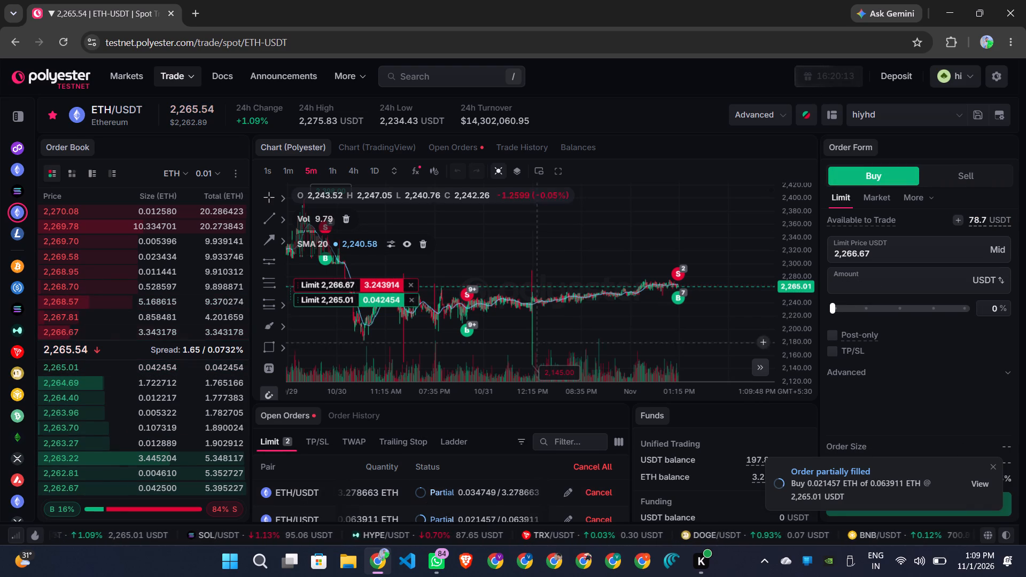
pyautogui.scroll(-1, 891, 391)
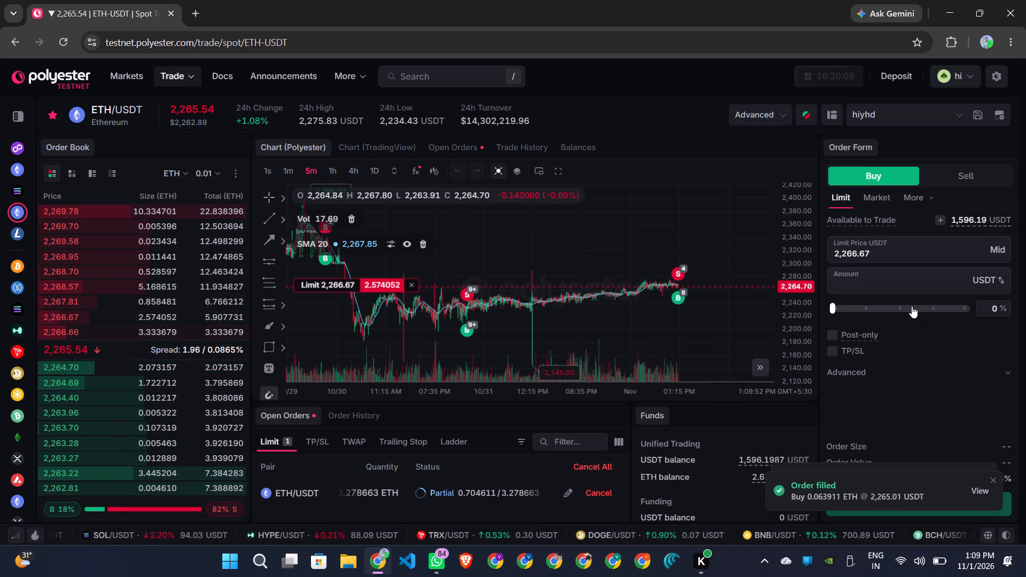
# Place another limit sell order at 2,266.67 USDT for 100% of the available ETH, 0.063911 ETH.
pyautogui.click(970, 178)
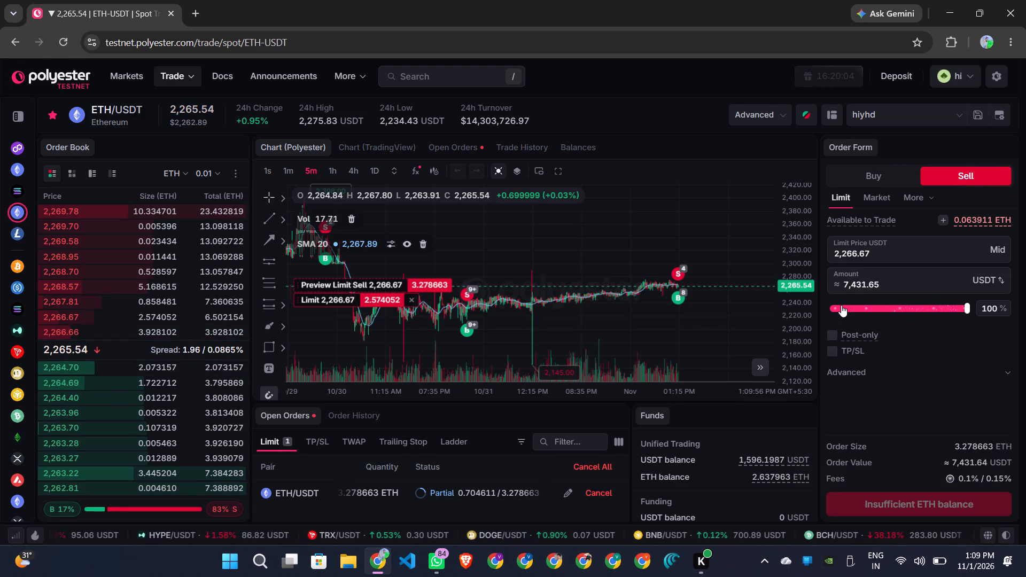
pyautogui.click(842, 307)
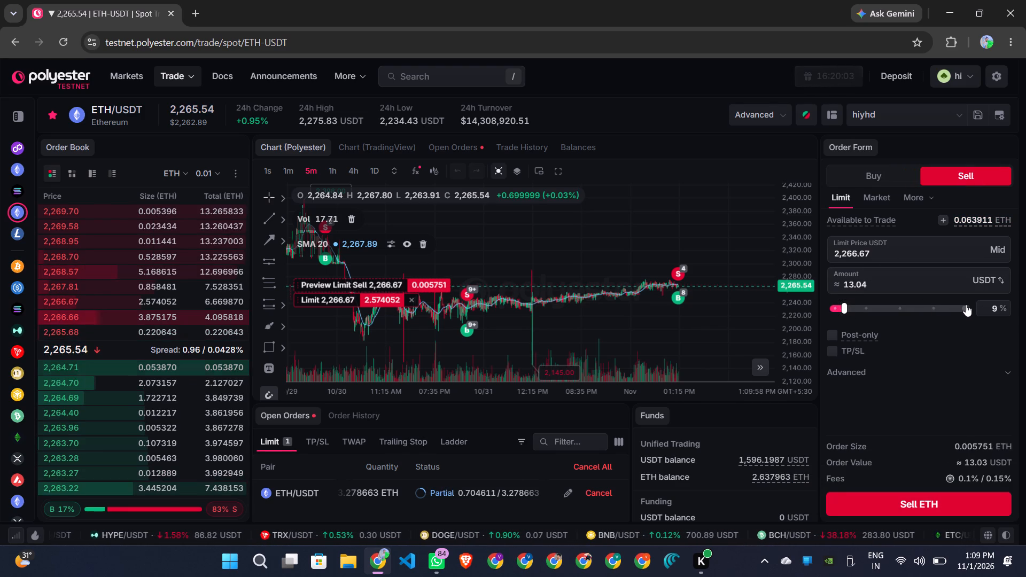
pyautogui.click(966, 305)
pyautogui.click(924, 502)
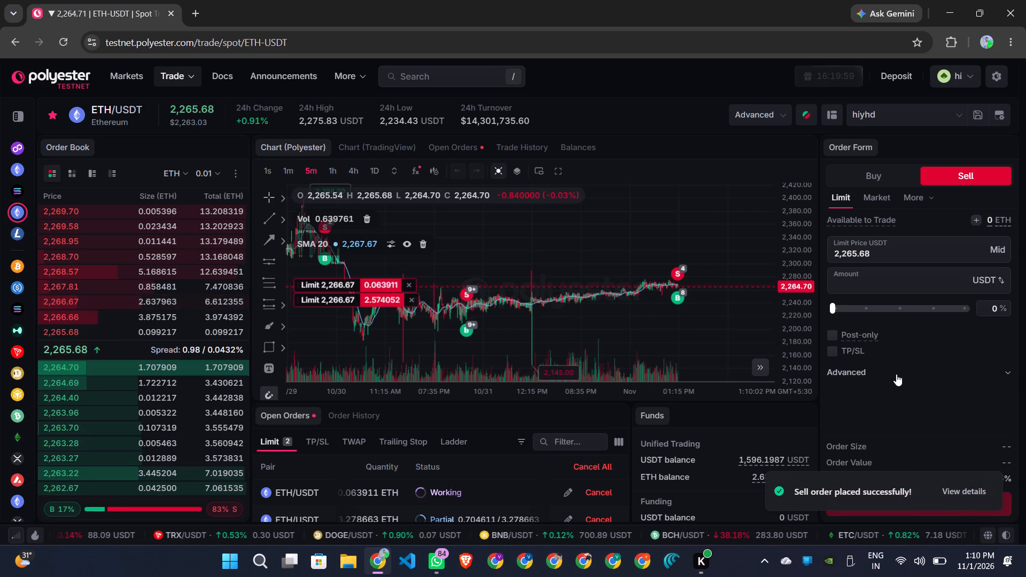
# Draw a short position at the latest ETH/USDT candles with entry about 2,266.09 and target about 2,214.57.
pyautogui.click(883, 181)
pyautogui.hscroll(-1, 511, 316)
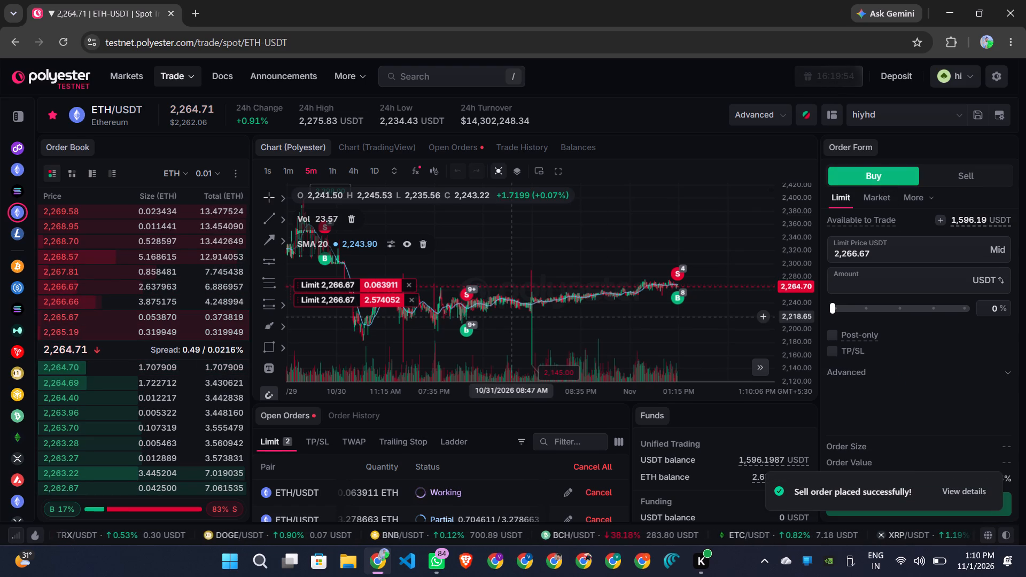
pyautogui.hscroll(-1, 511, 316)
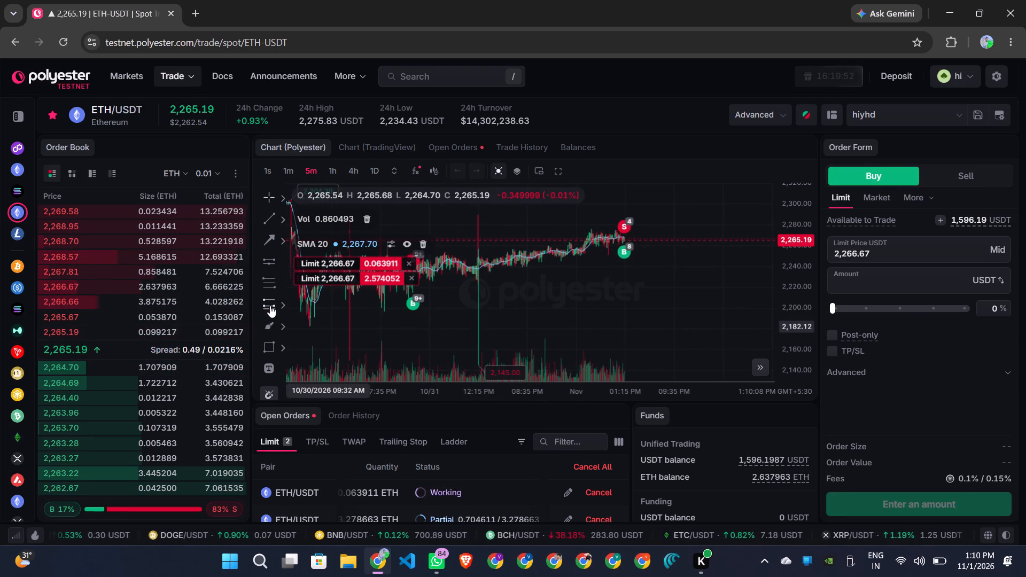
pyautogui.click(269, 306)
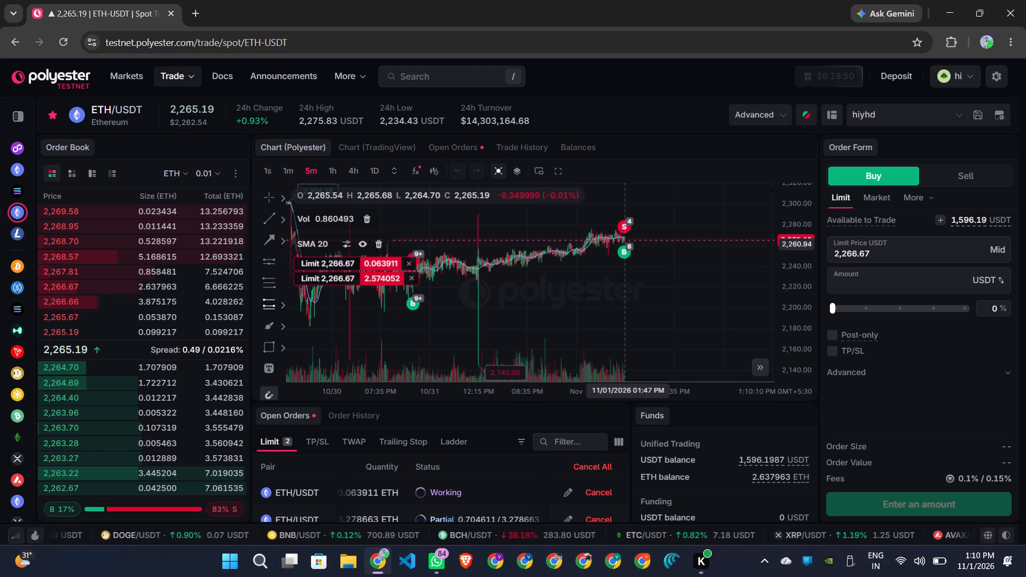
pyautogui.click(626, 239)
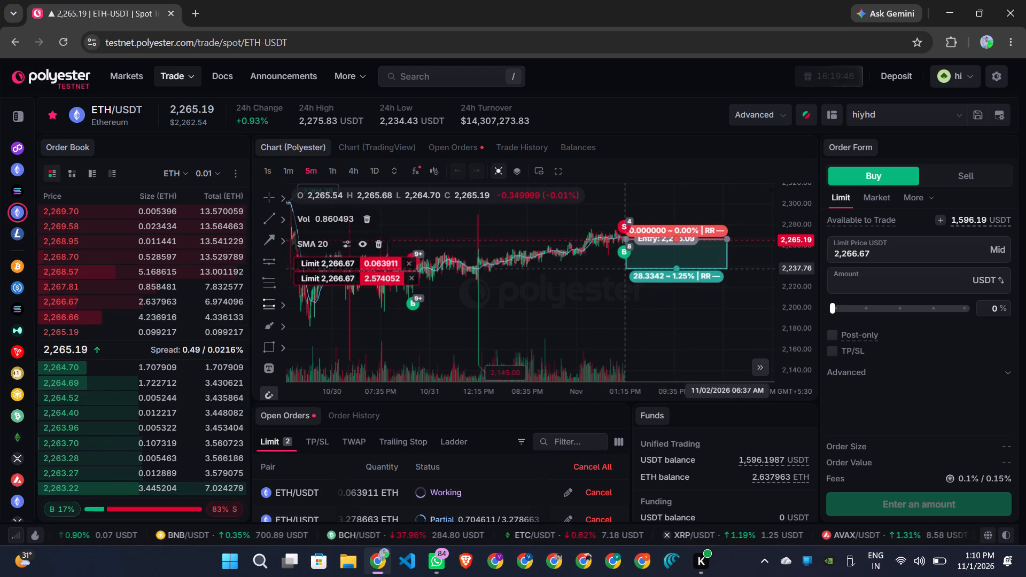
pyautogui.click(742, 292)
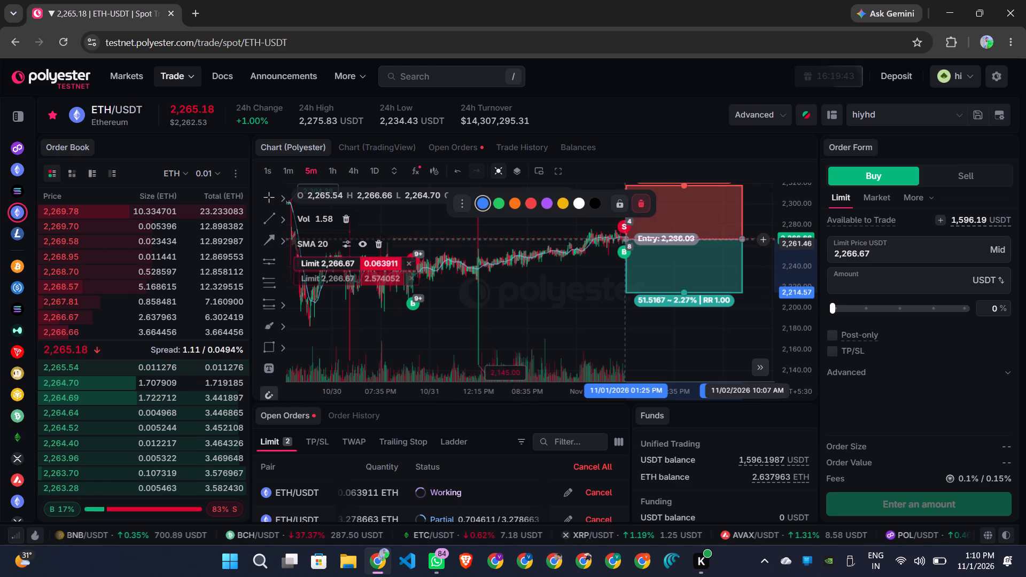
pyautogui.click(742, 239)
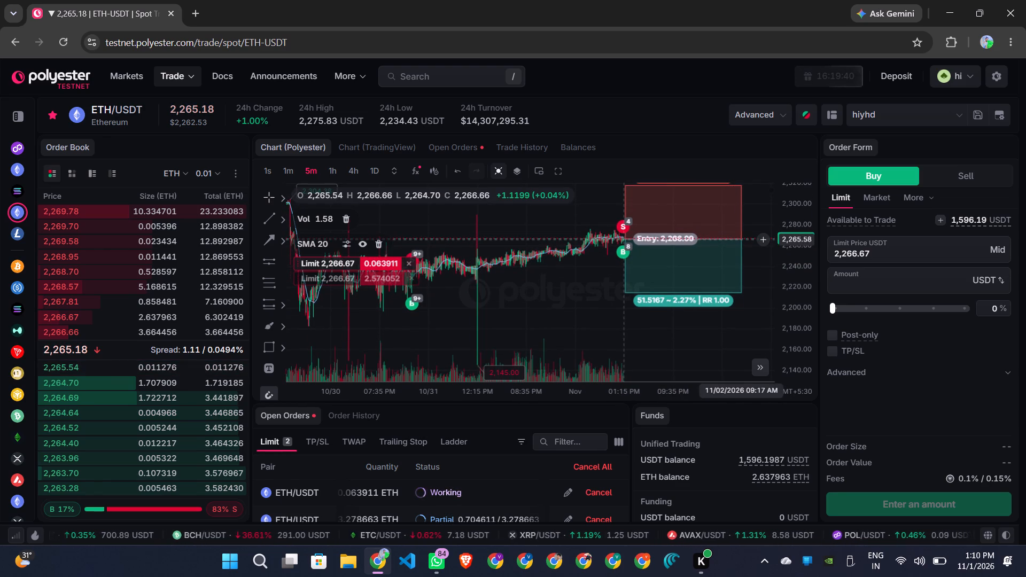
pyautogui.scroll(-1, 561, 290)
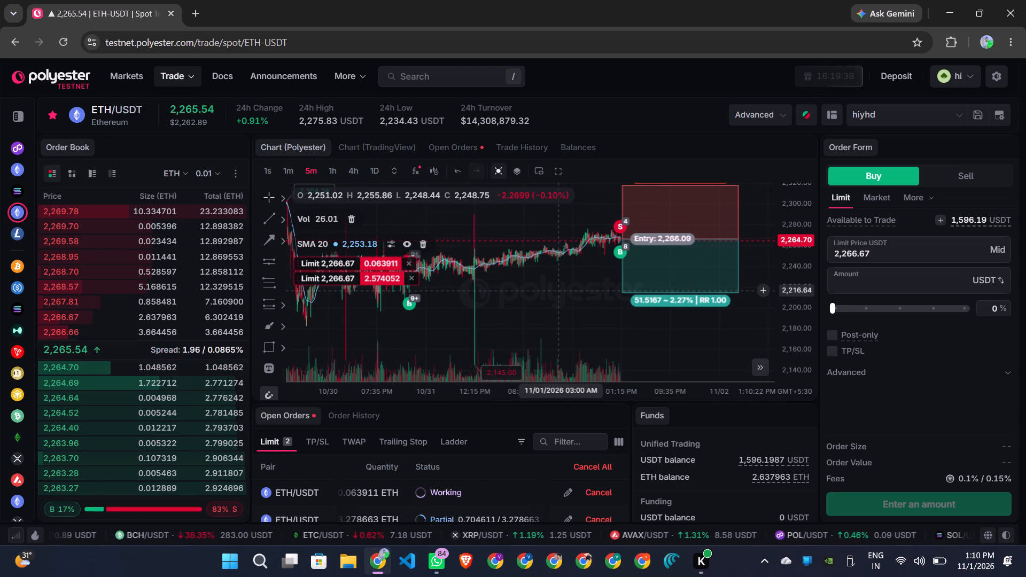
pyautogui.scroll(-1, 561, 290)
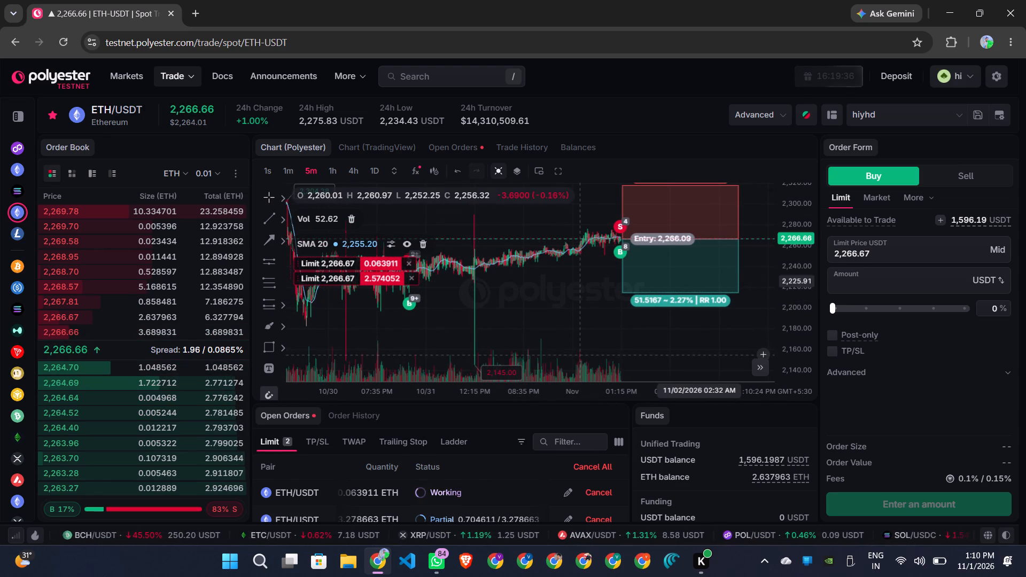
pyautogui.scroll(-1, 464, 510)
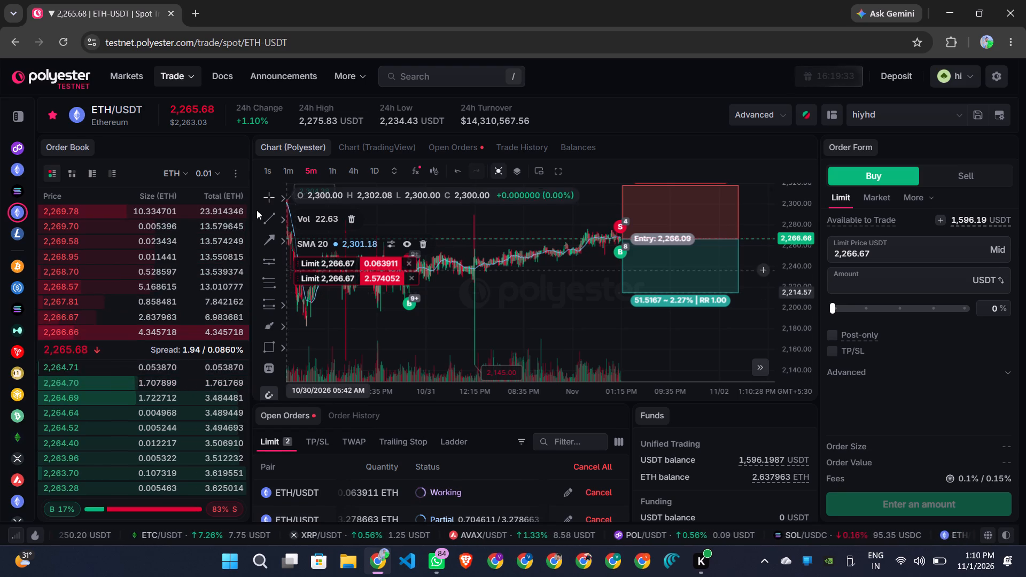
# Examine the open ETH/USDT limit sell orders, the chart around the drawn short position, and the funds balances.
pyautogui.click(454, 150)
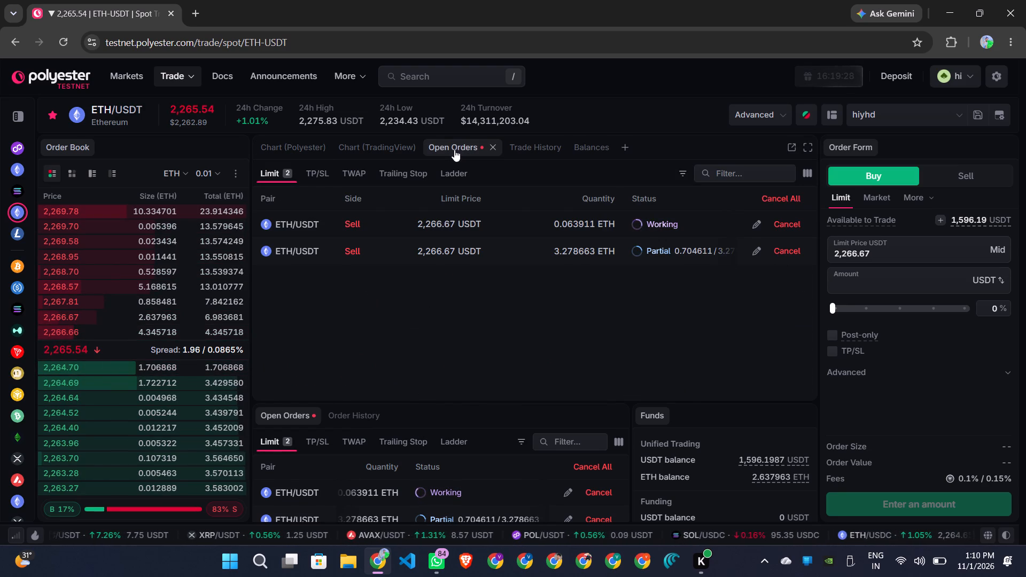
pyautogui.click(300, 146)
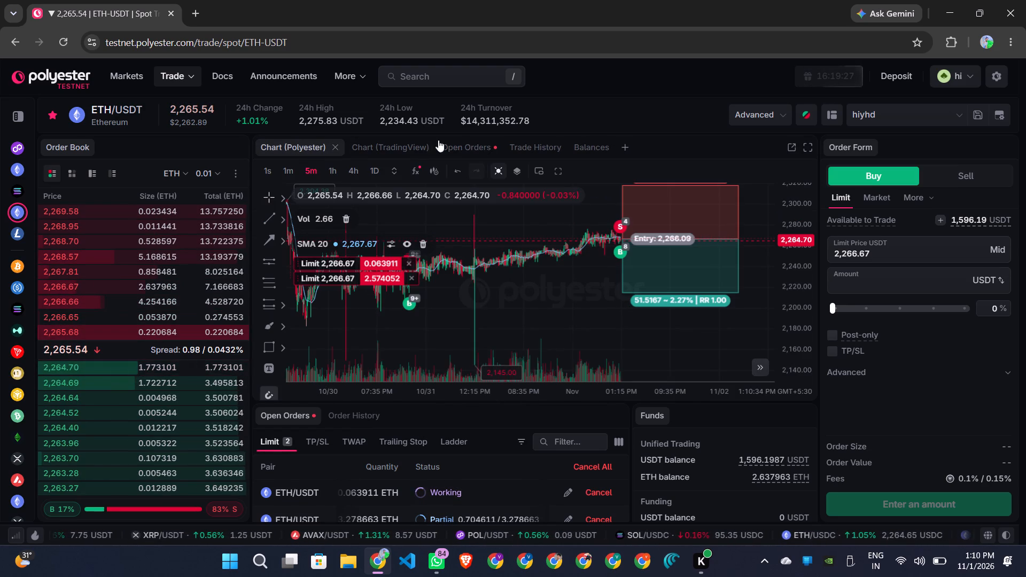
pyautogui.click(465, 143)
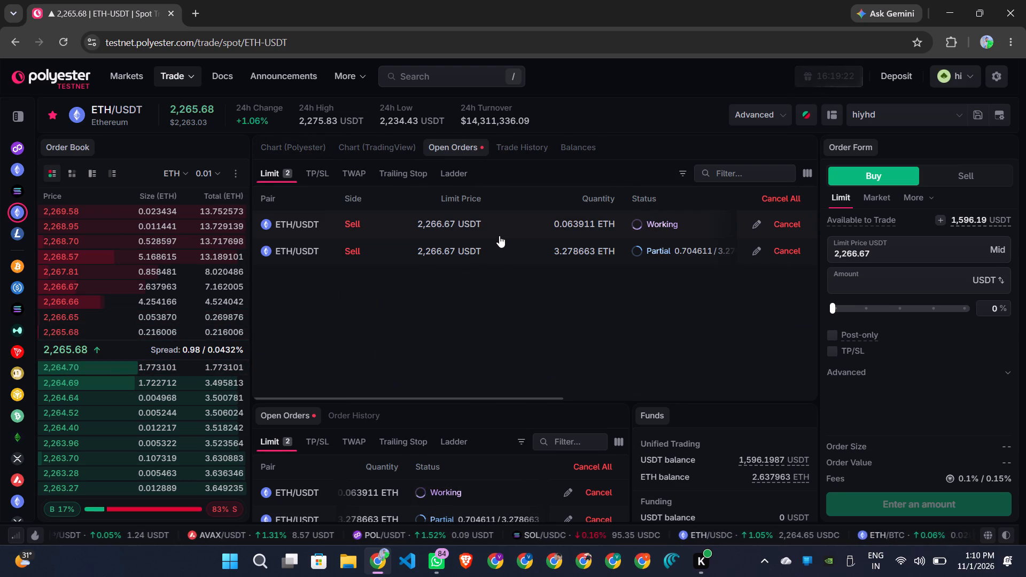
pyautogui.click(371, 144)
pyautogui.click(293, 139)
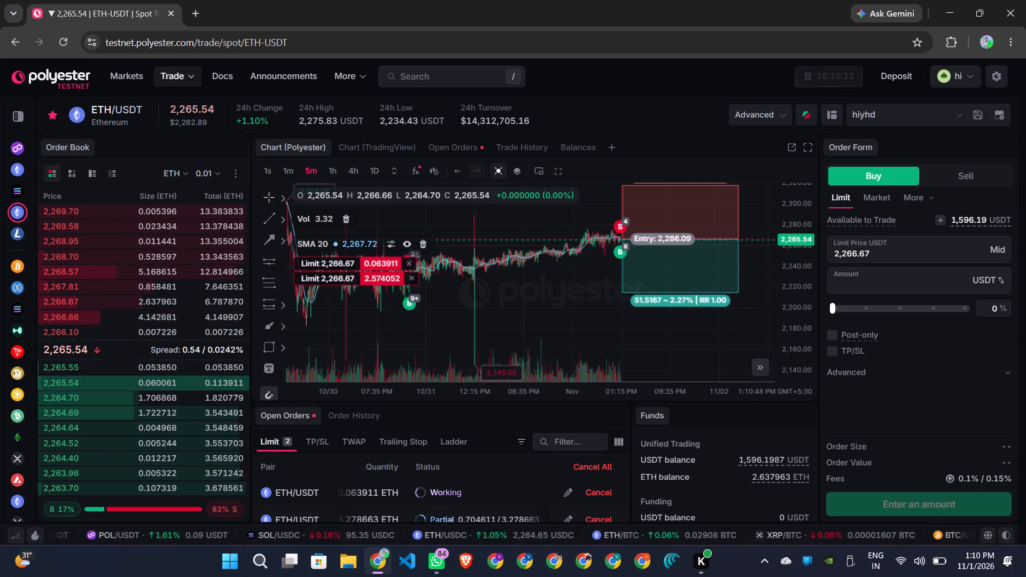
pyautogui.hscroll(-1, 492, 318)
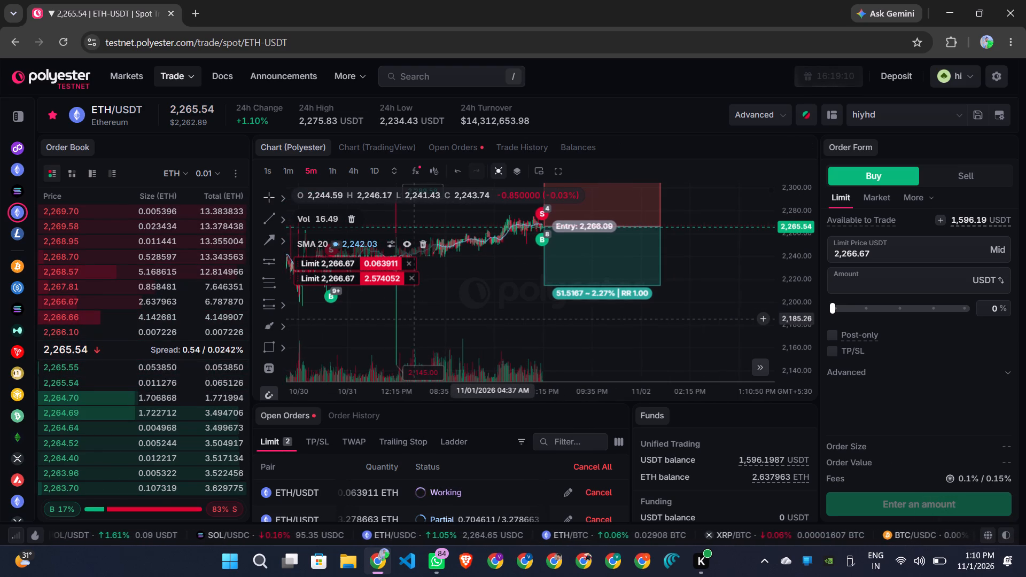
pyautogui.hscroll(4, 492, 318)
pyautogui.click(492, 318)
pyautogui.hscroll(-1, 492, 318)
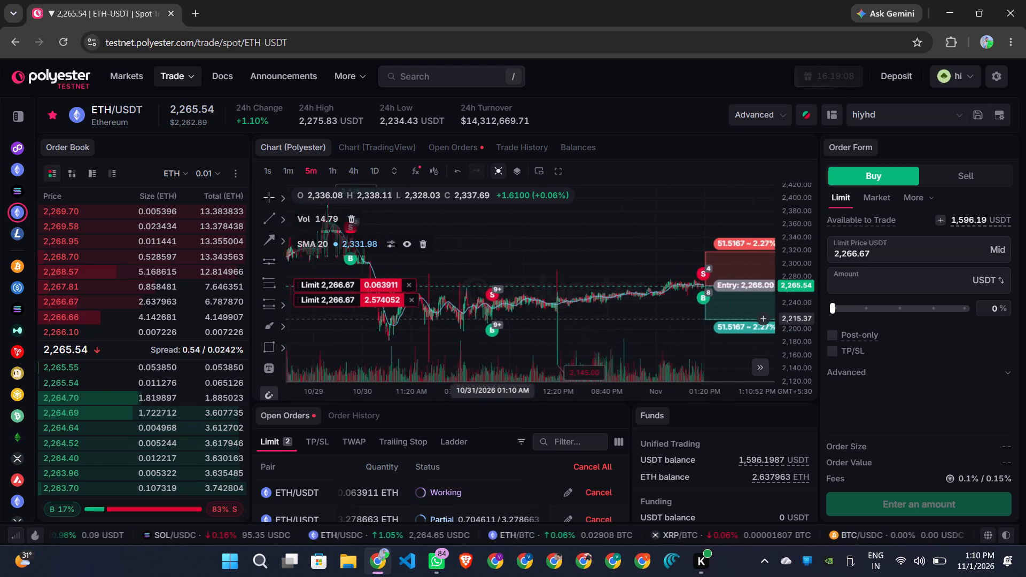
pyautogui.hscroll(-2, 492, 318)
pyautogui.hscroll(1, 492, 318)
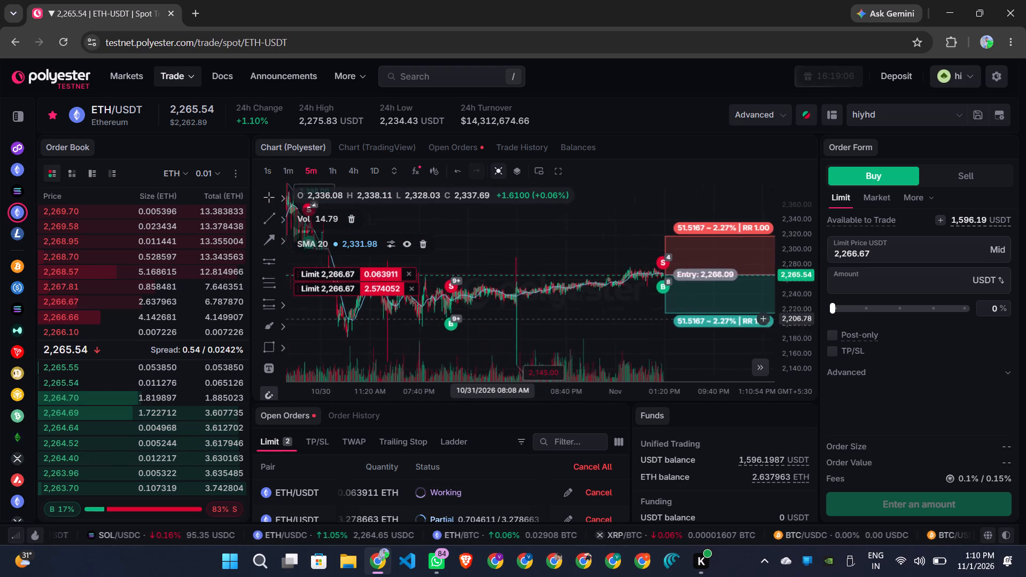
pyautogui.hscroll(-1, 710, 227)
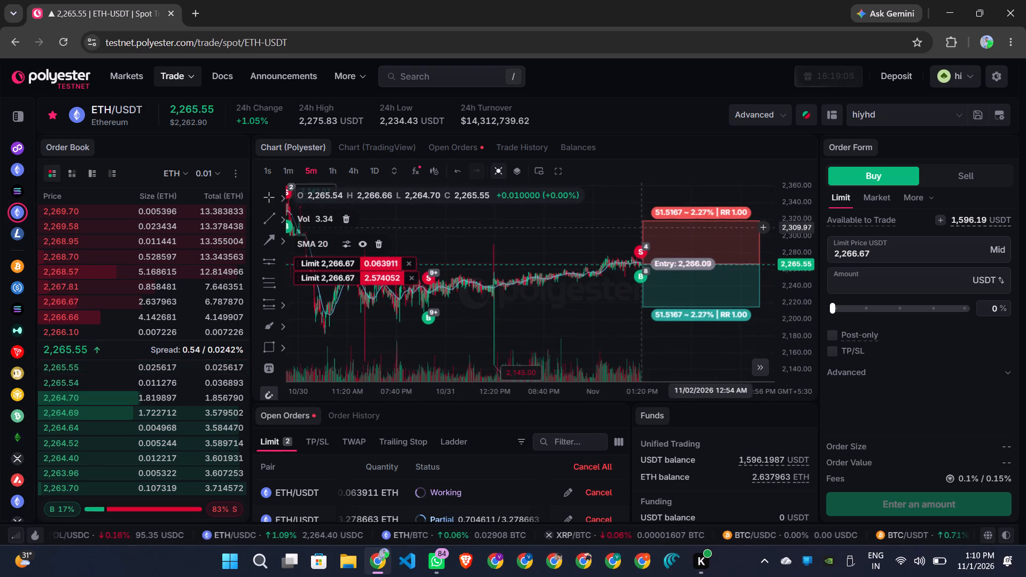
pyautogui.hscroll(-2, 710, 227)
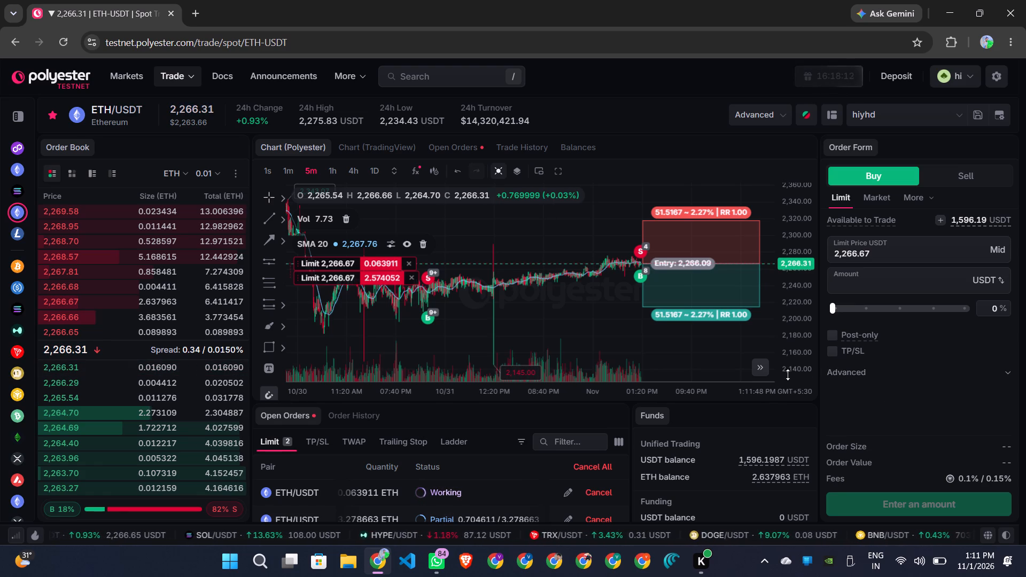
pyautogui.scroll(-1, 788, 419)
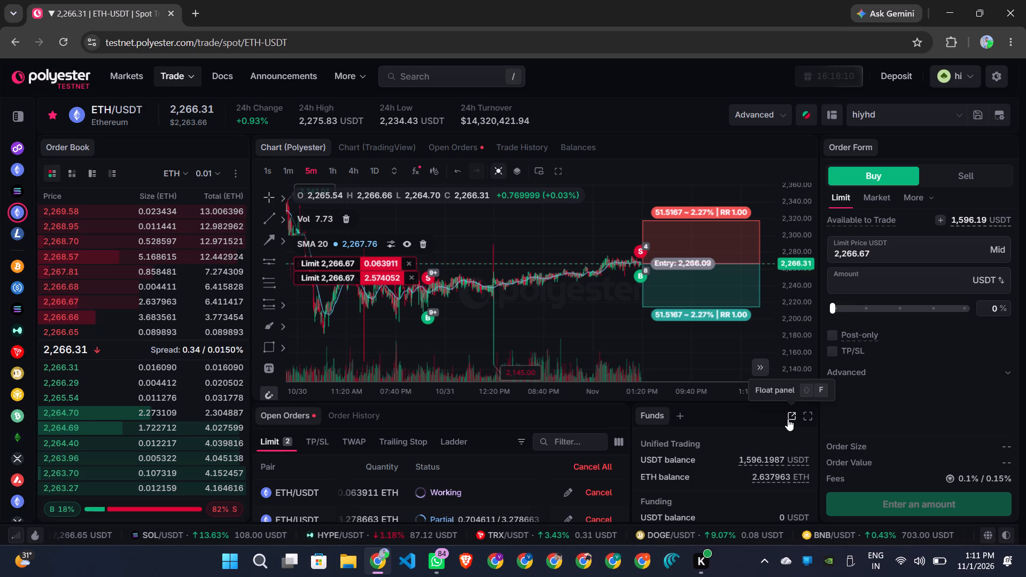
pyautogui.scroll(-1, 637, 507)
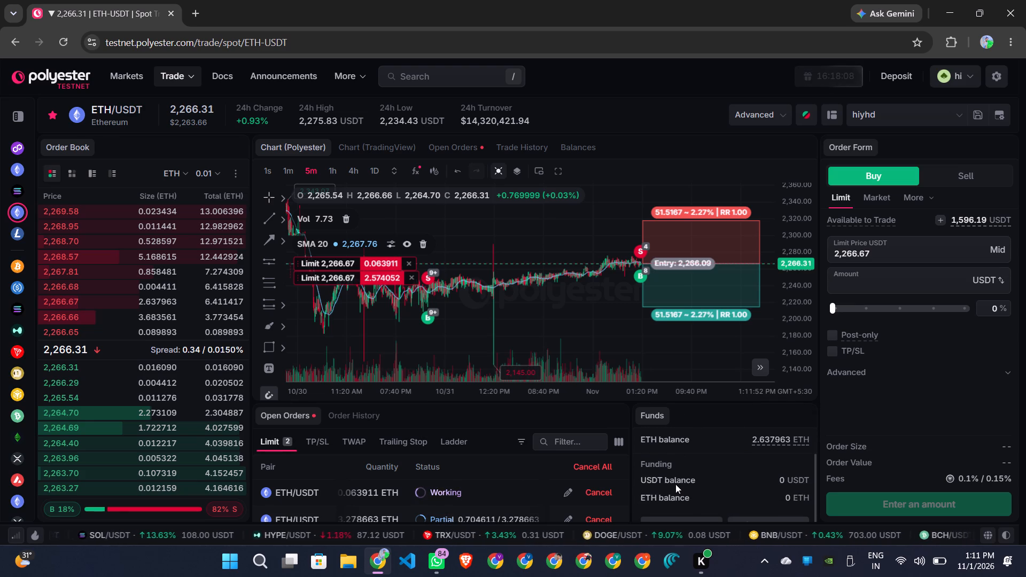
pyautogui.scroll(3, 675, 484)
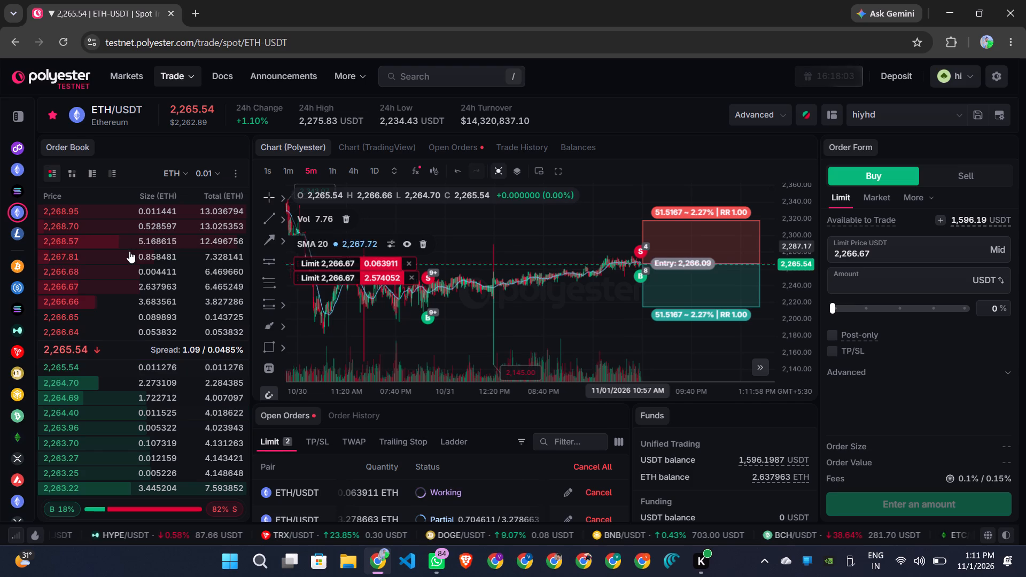
# Switch to LTC/USDT and place a limit buy order at 56.11 USDT for 100% of the available USDT, 28.404918 LTC.
pyautogui.click(12, 237)
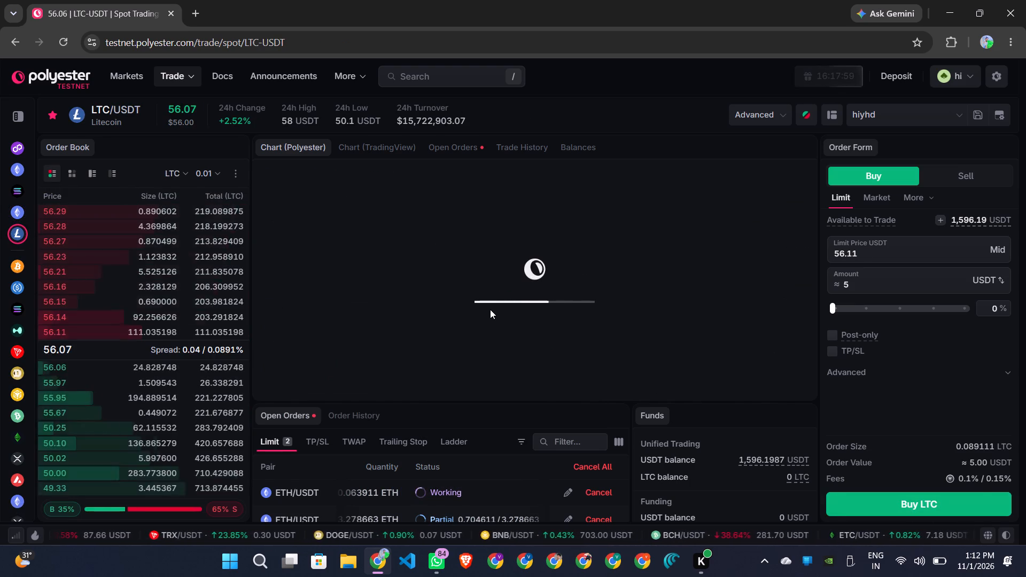
pyautogui.hscroll(-3, 702, 288)
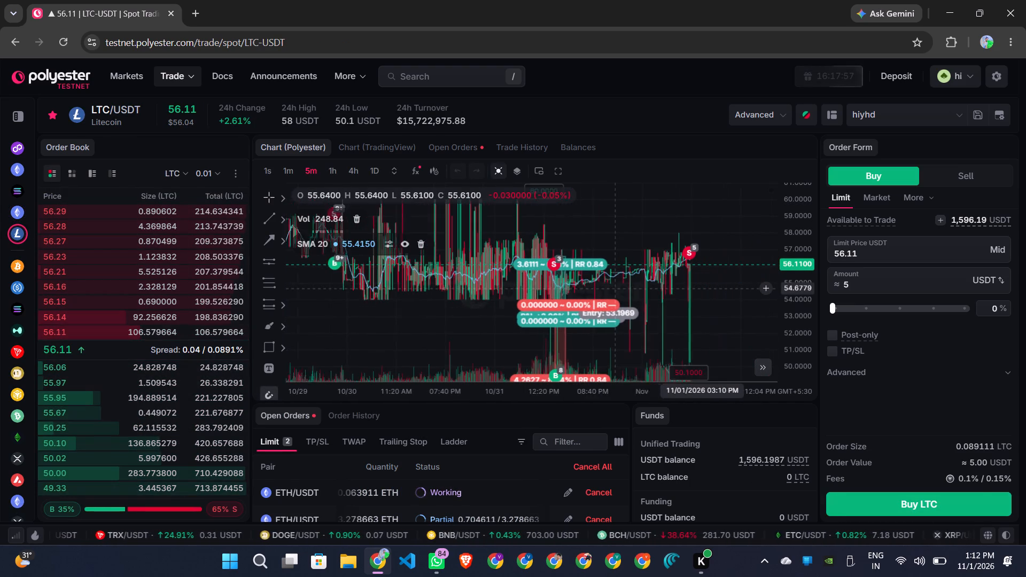
pyautogui.moveTo(511, 307); pyautogui.dragTo(478, 302)
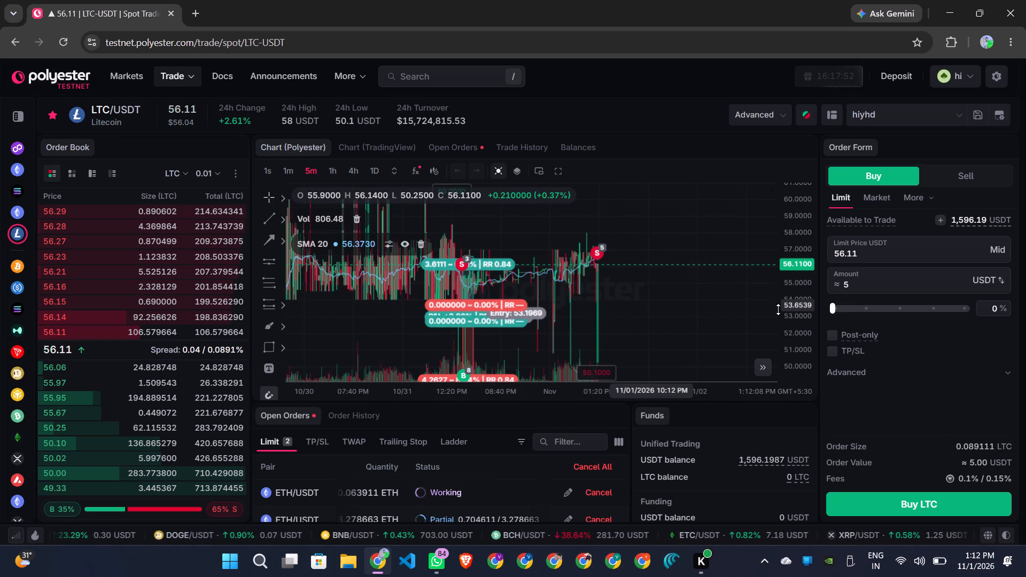
pyautogui.click(965, 307)
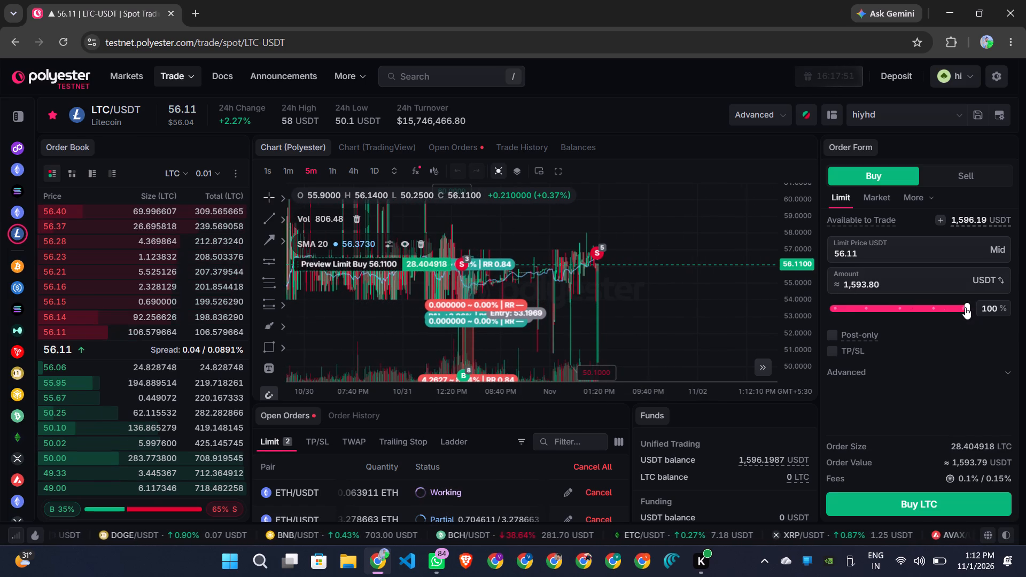
pyautogui.click(942, 504)
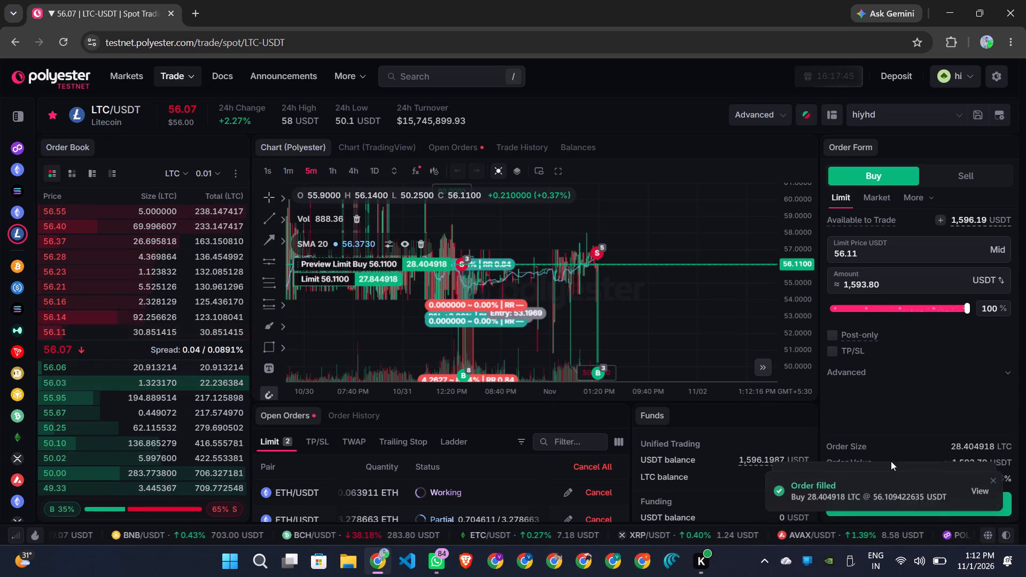
# Return to ETH/USDT and review the details of the open limit sell orders.
pyautogui.click(15, 210)
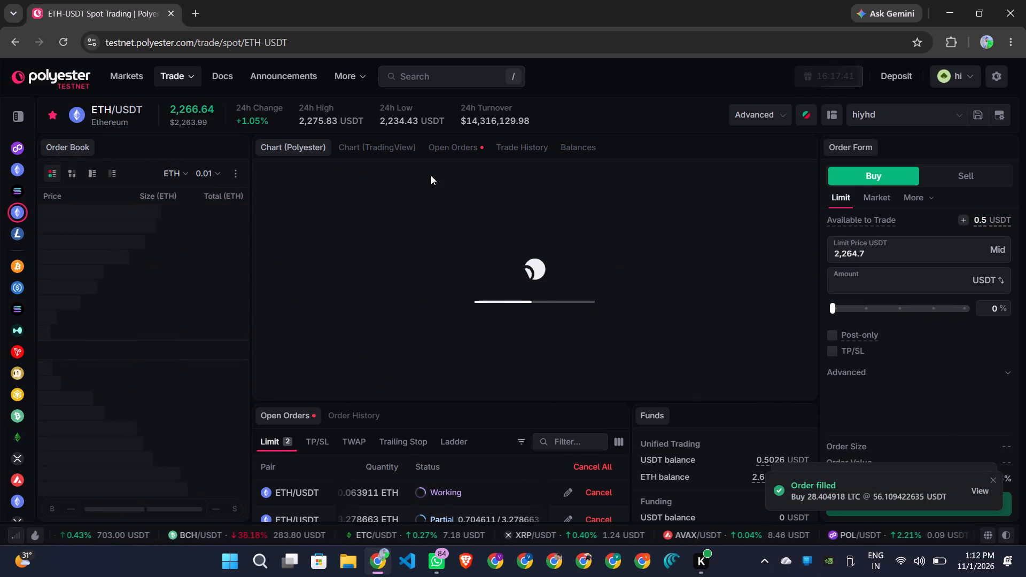
pyautogui.click(458, 144)
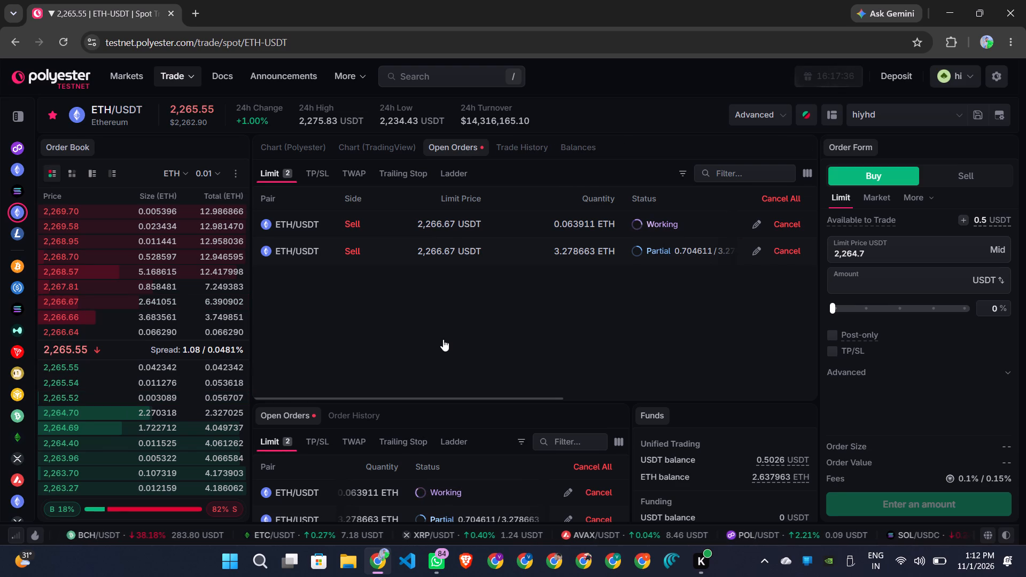
pyautogui.scroll(-2, 445, 504)
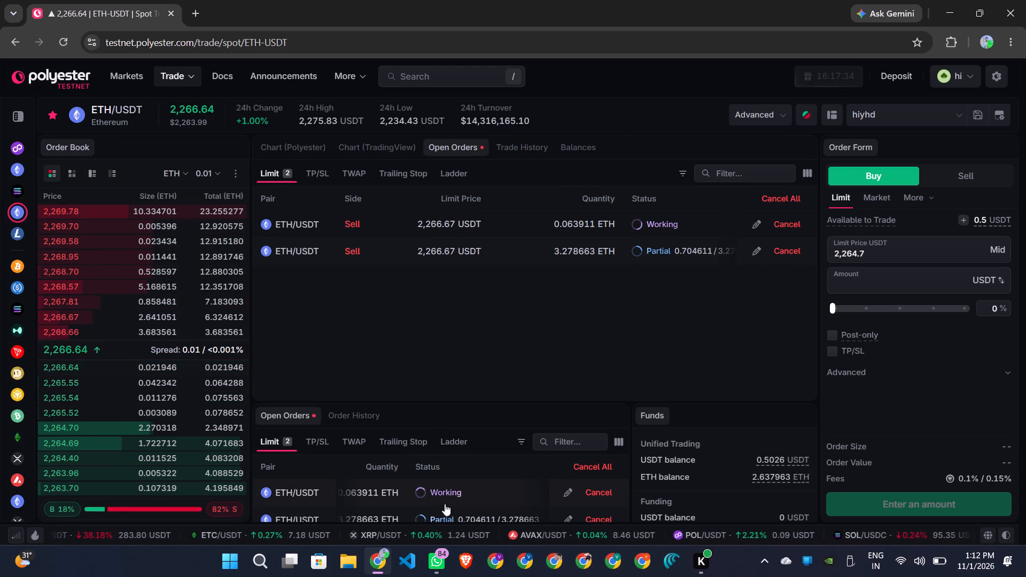
pyautogui.scroll(-1, 445, 504)
pyautogui.scroll(1, 445, 504)
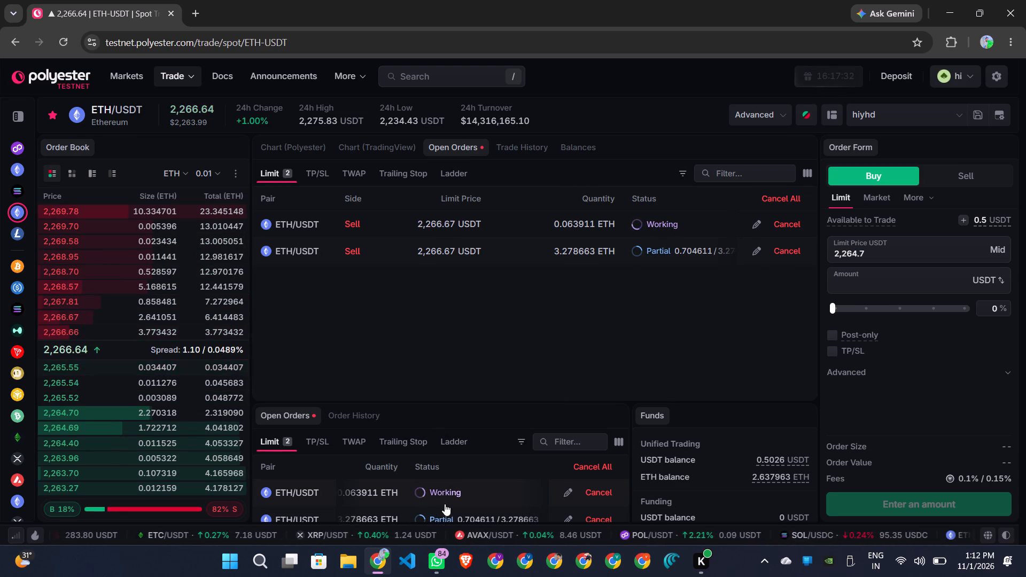
pyautogui.scroll(1, 445, 504)
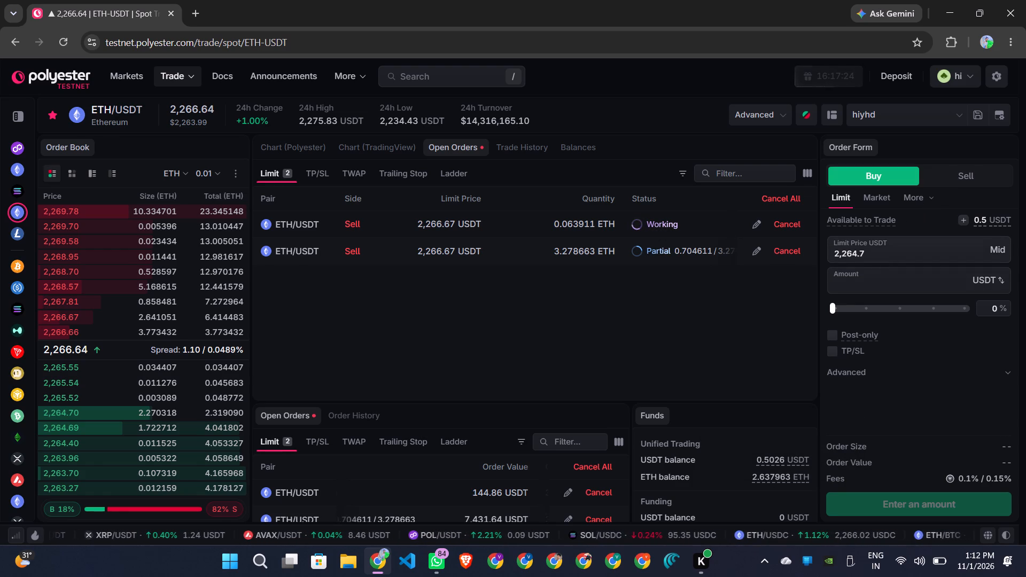
pyautogui.scroll(1, 868, 258)
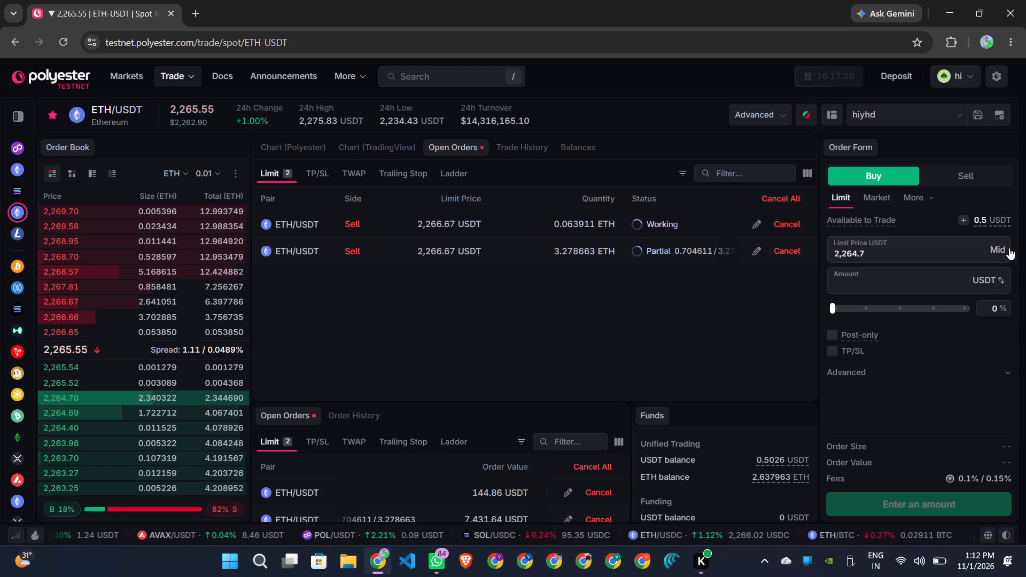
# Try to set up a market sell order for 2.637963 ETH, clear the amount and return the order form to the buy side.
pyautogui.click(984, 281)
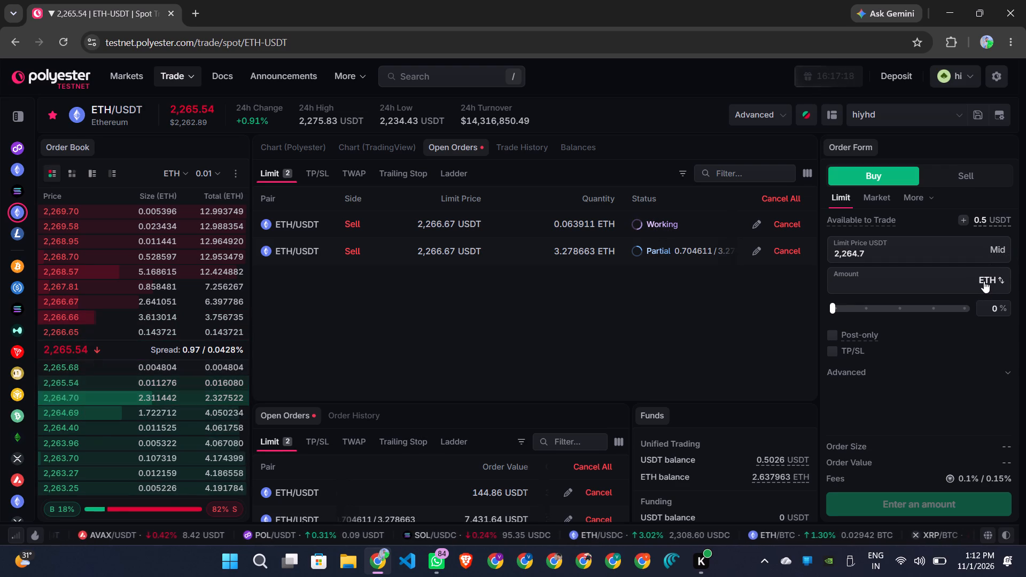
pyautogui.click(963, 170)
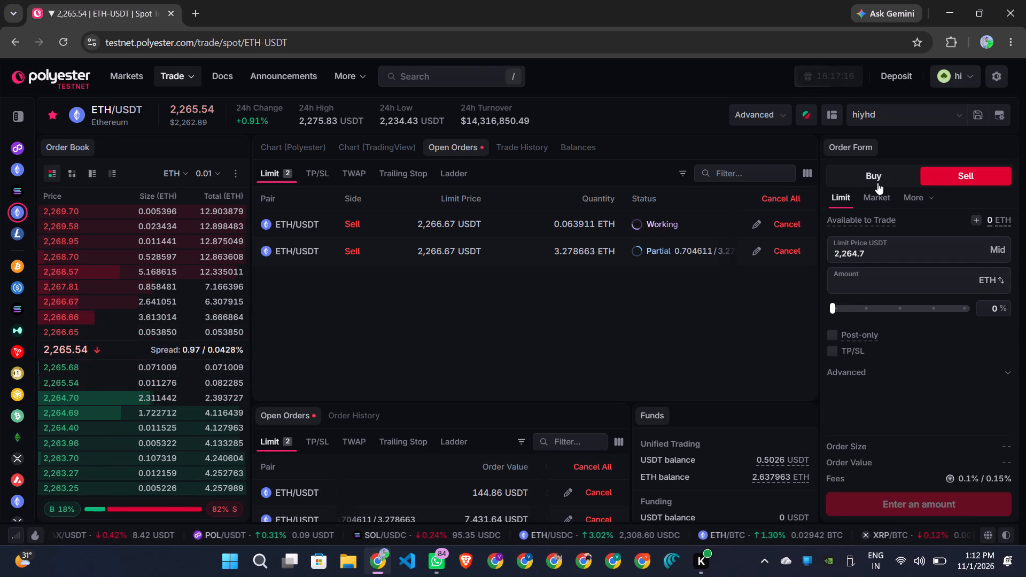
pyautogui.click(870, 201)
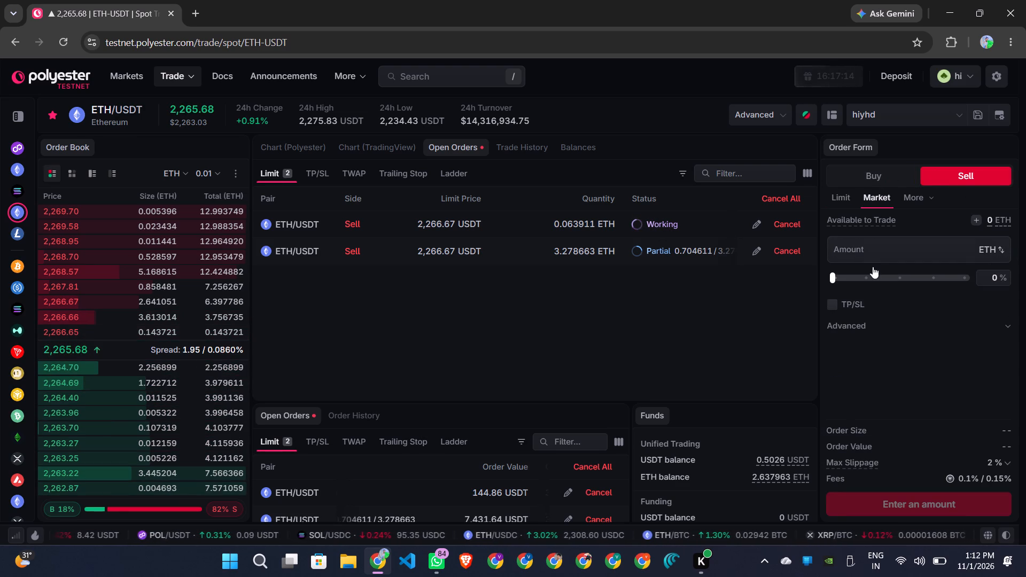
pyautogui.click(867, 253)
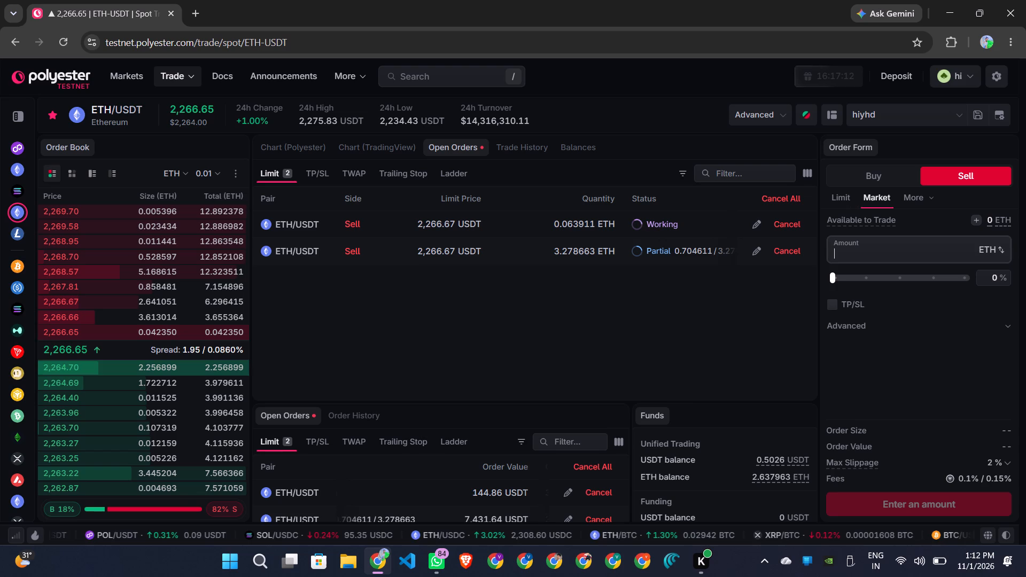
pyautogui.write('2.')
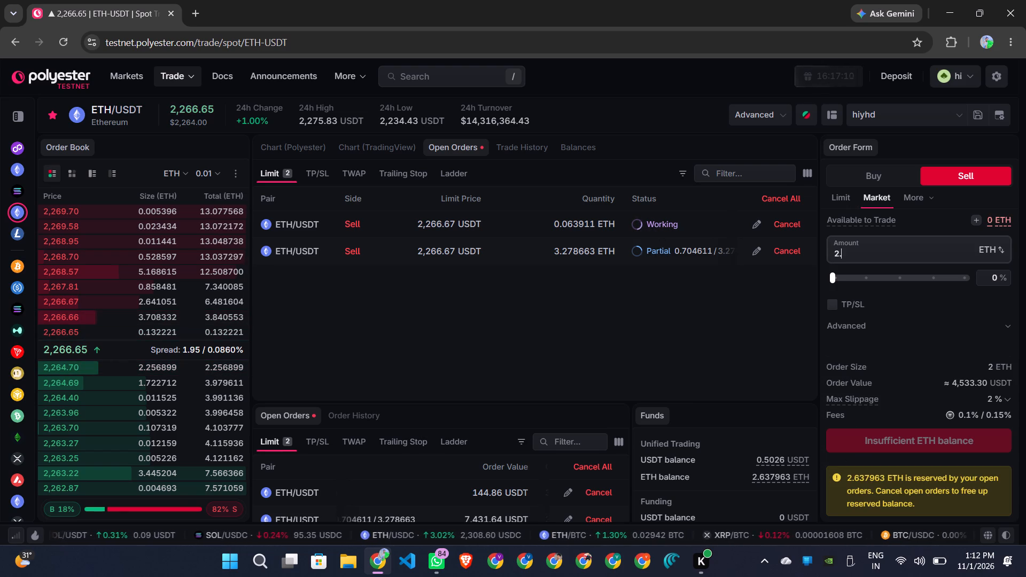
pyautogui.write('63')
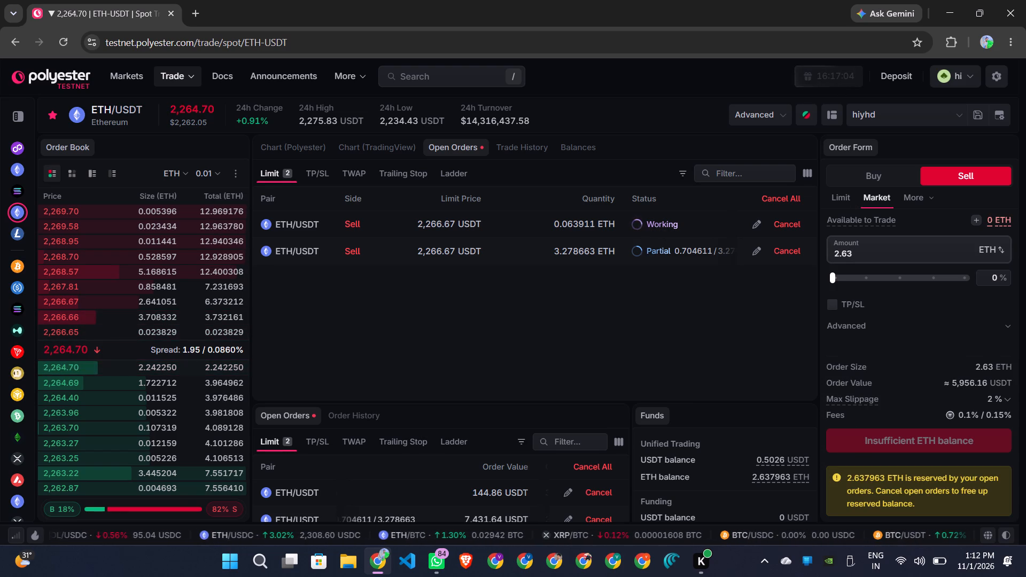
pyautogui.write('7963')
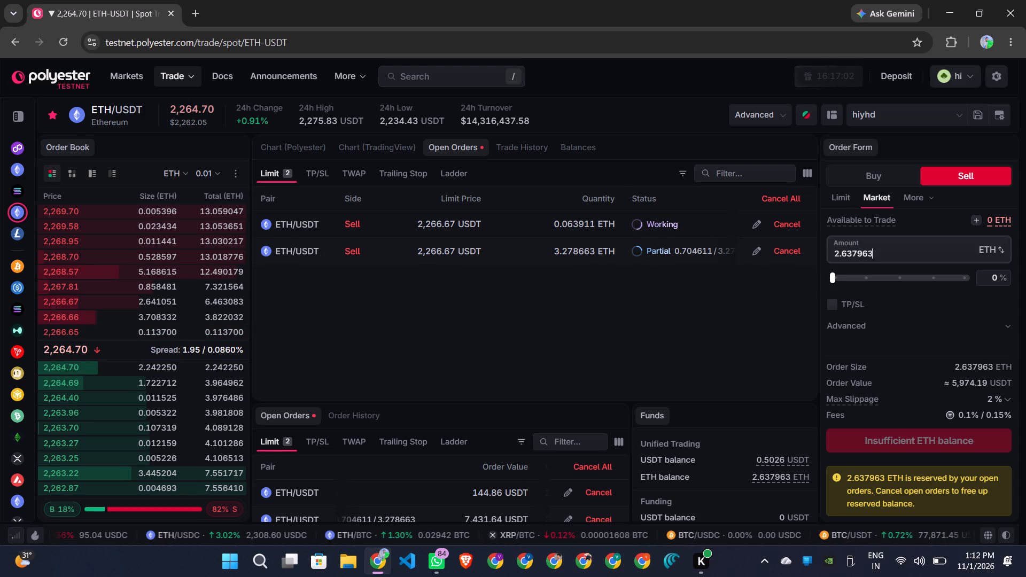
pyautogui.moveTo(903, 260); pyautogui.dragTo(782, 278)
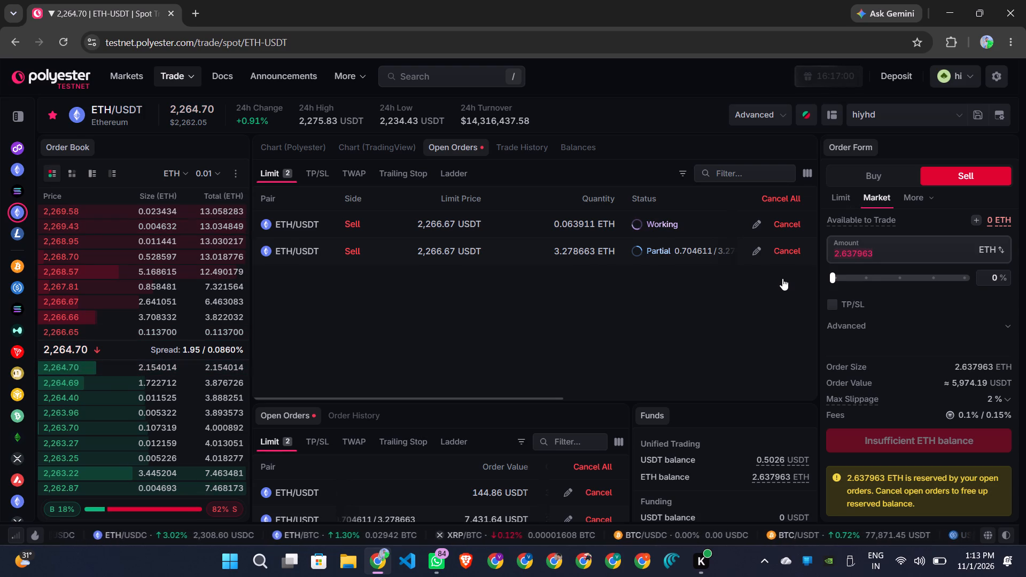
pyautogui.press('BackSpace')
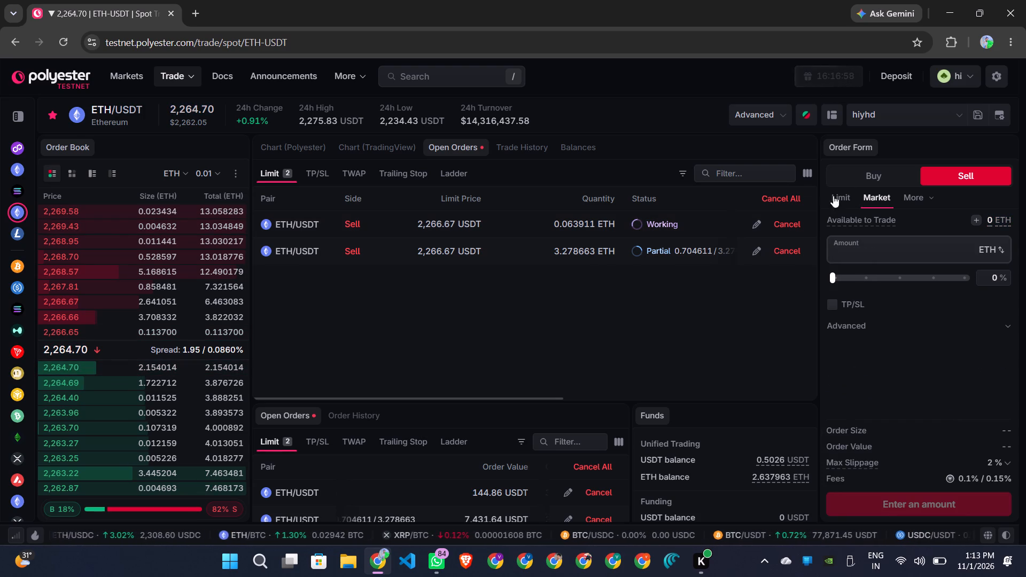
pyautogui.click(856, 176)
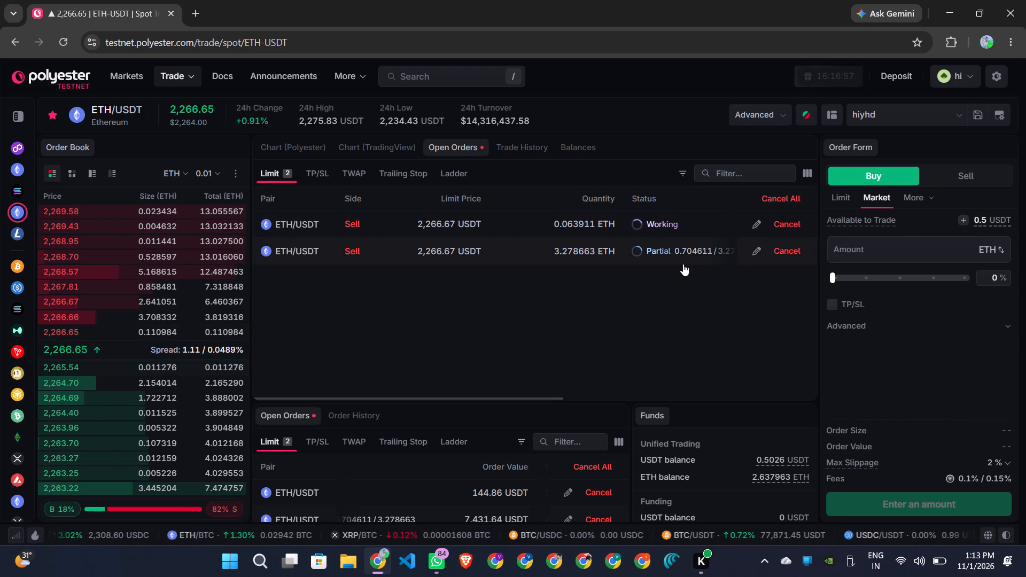
# Review the status of the open ETH/USDT limit sell orders and compare the Polyester and TradingView price charts.
pyautogui.hscroll(-1, 683, 264)
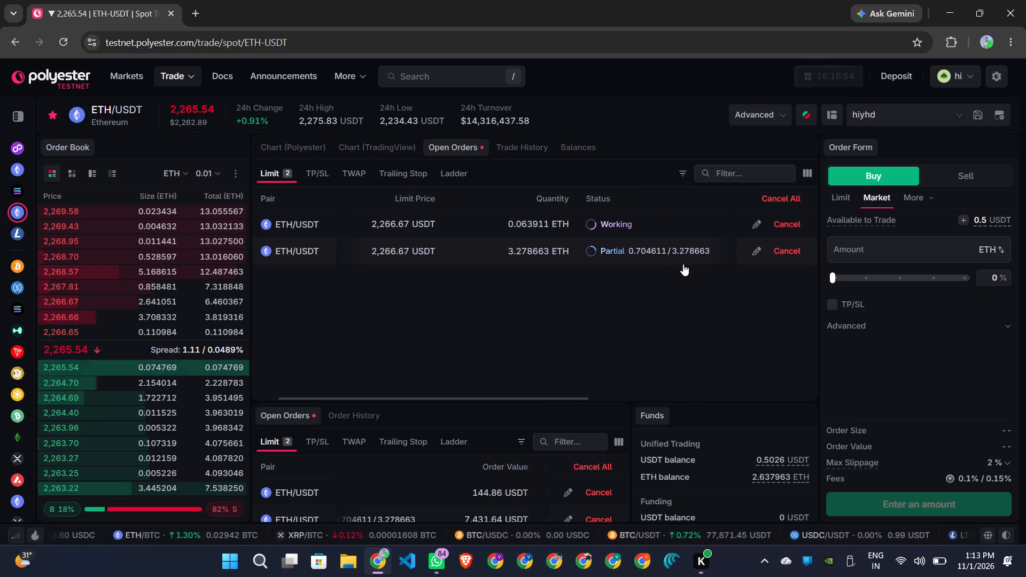
pyautogui.hscroll(-1, 683, 264)
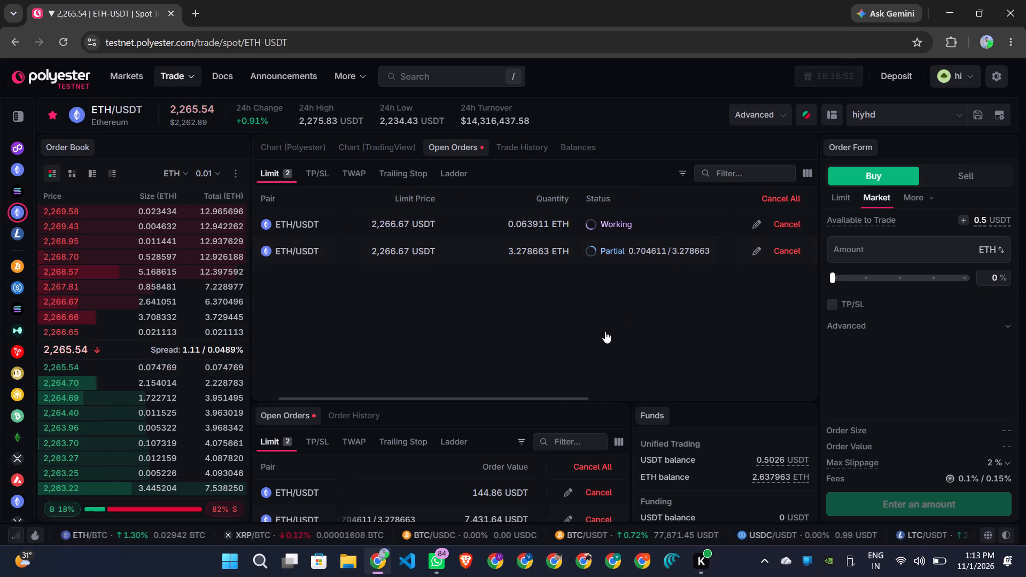
pyautogui.scroll(-1, 480, 482)
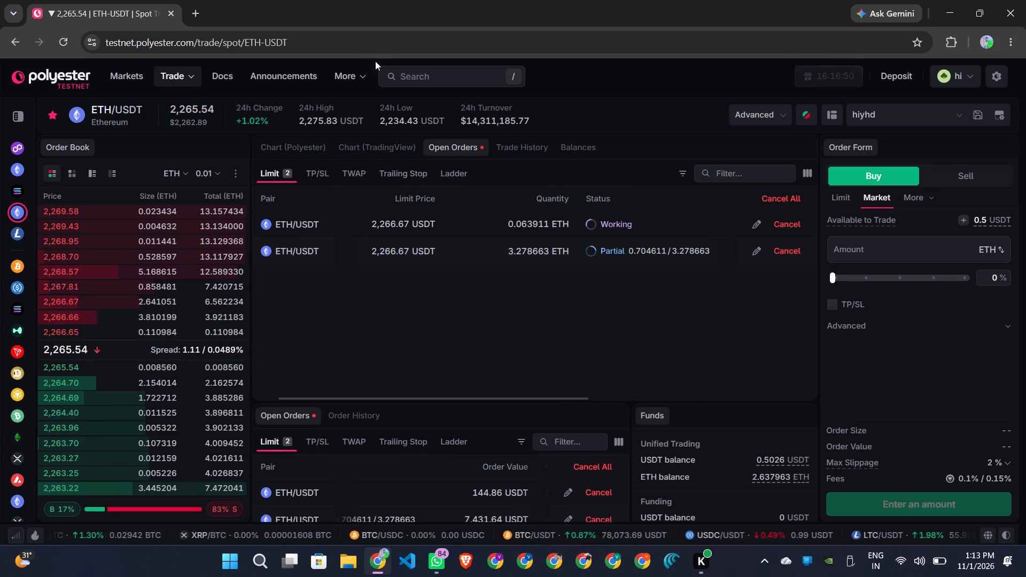
pyautogui.click(306, 147)
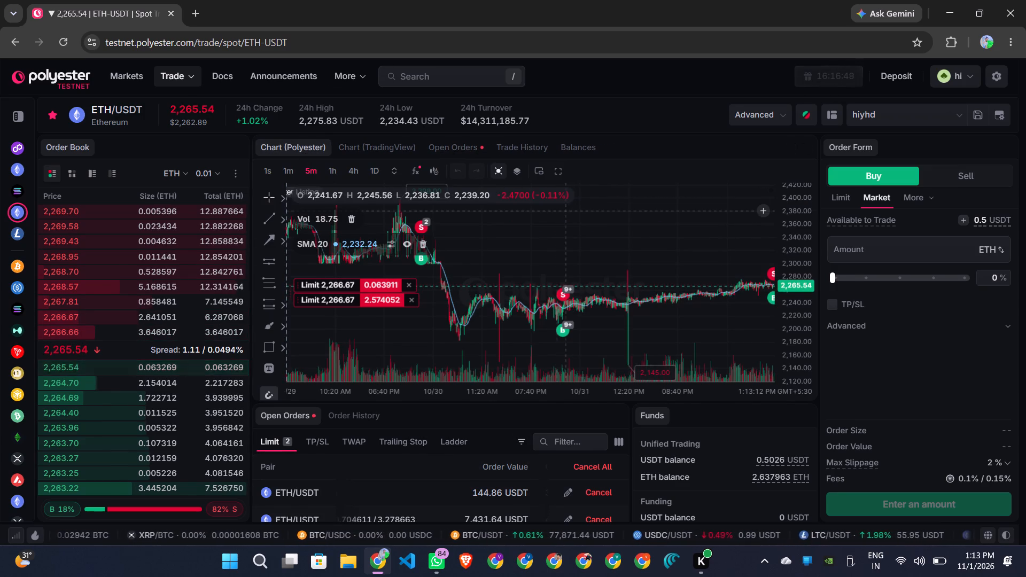
pyautogui.hscroll(-4, 565, 210)
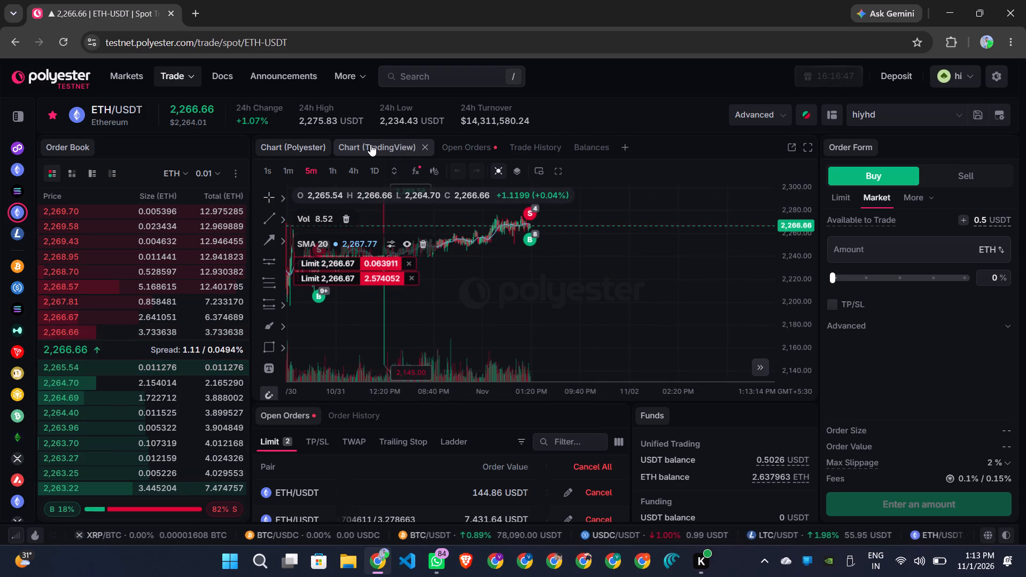
pyautogui.click(370, 144)
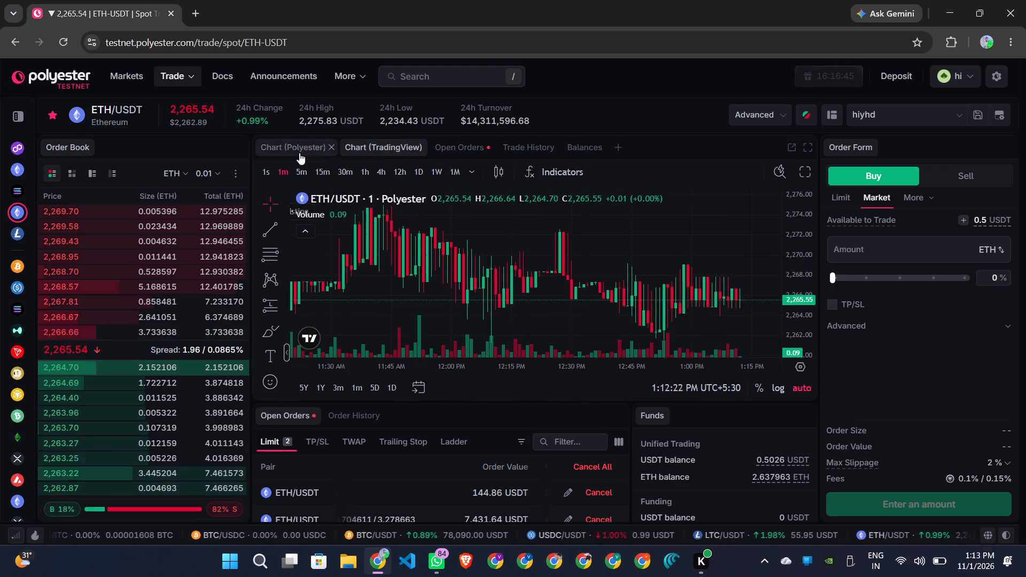
pyautogui.click(299, 153)
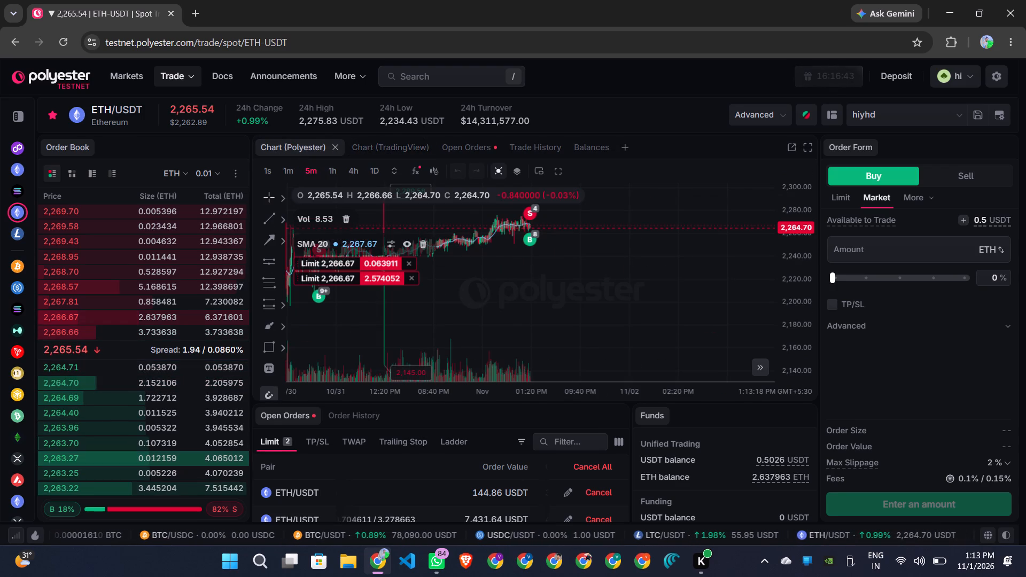
# Draw a short position on the ETH/USDT 5-minute Polyester chart at the latest candle, entry 2,264.84, target about 10.71 below, risk-reward 1.00.
pyautogui.scroll(4, 531, 292)
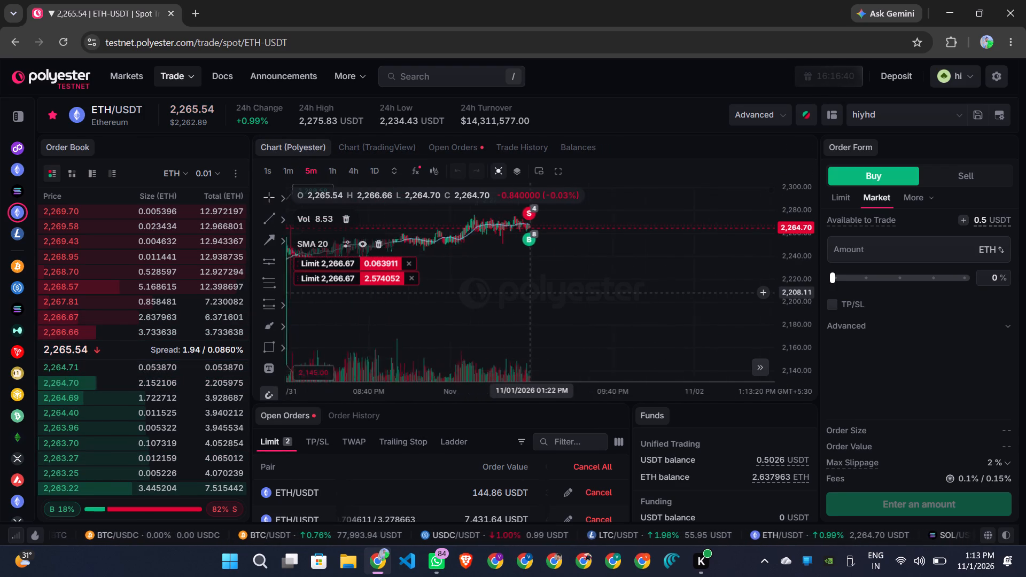
pyautogui.scroll(6, 531, 292)
pyautogui.hscroll(-2, 531, 292)
pyautogui.hscroll(1, 531, 292)
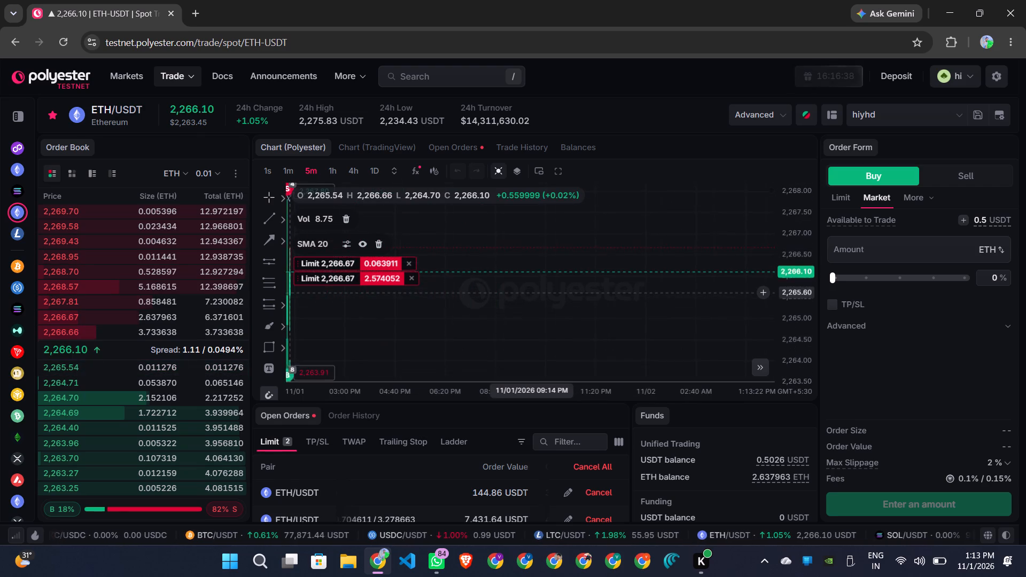
pyautogui.hscroll(3, 531, 292)
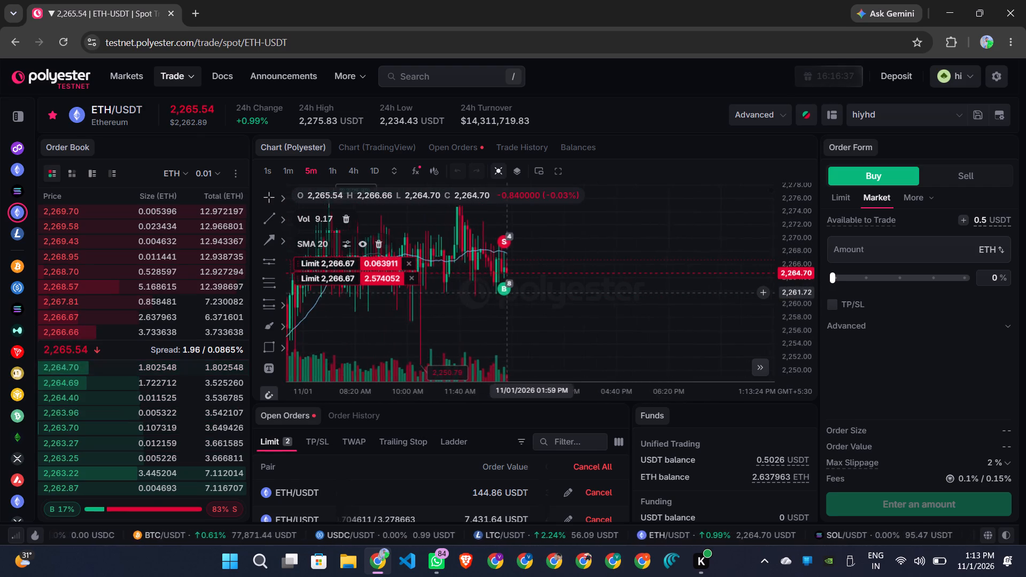
pyautogui.hscroll(1, 531, 292)
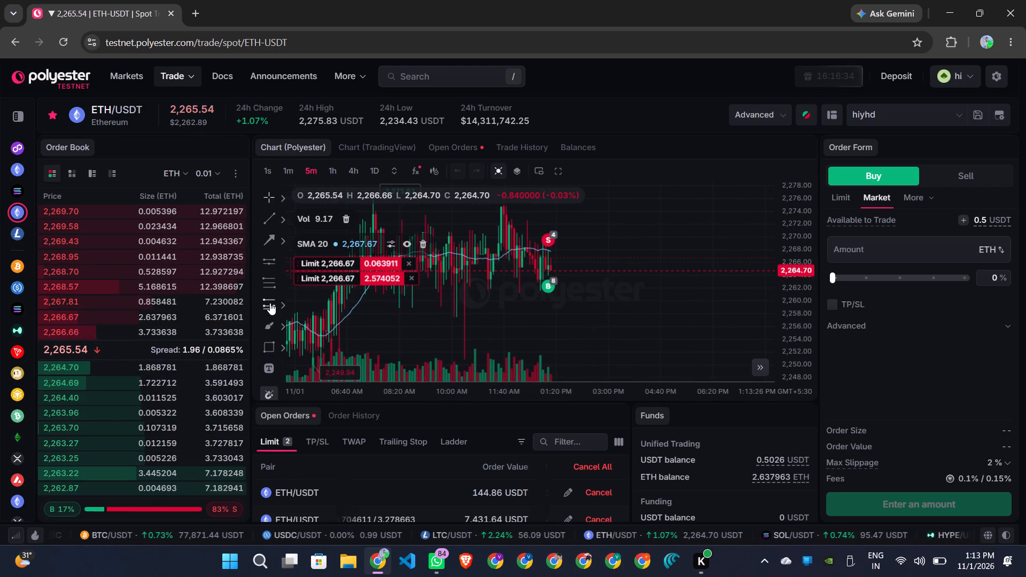
pyautogui.click(269, 303)
pyautogui.click(285, 305)
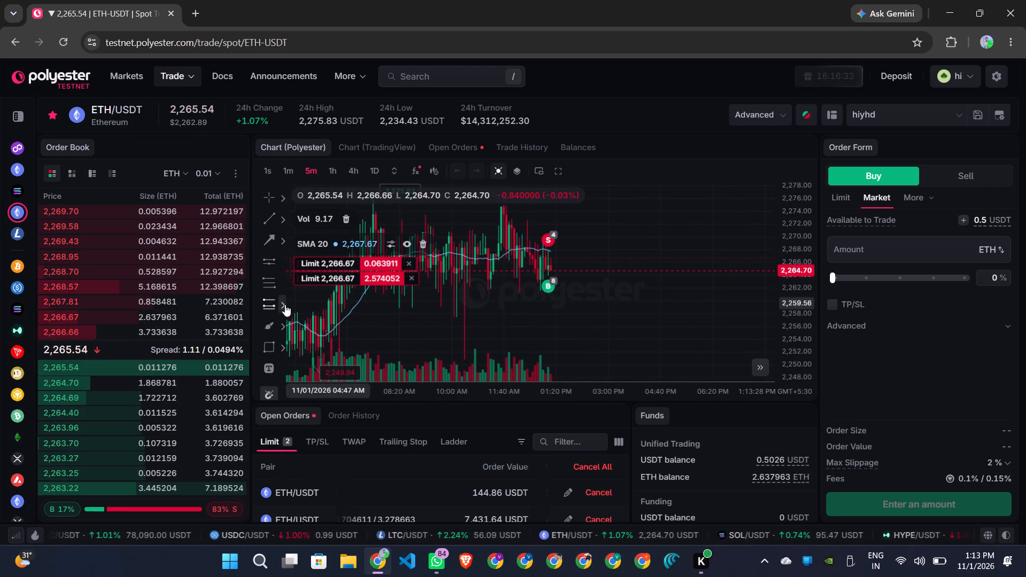
pyautogui.click(318, 345)
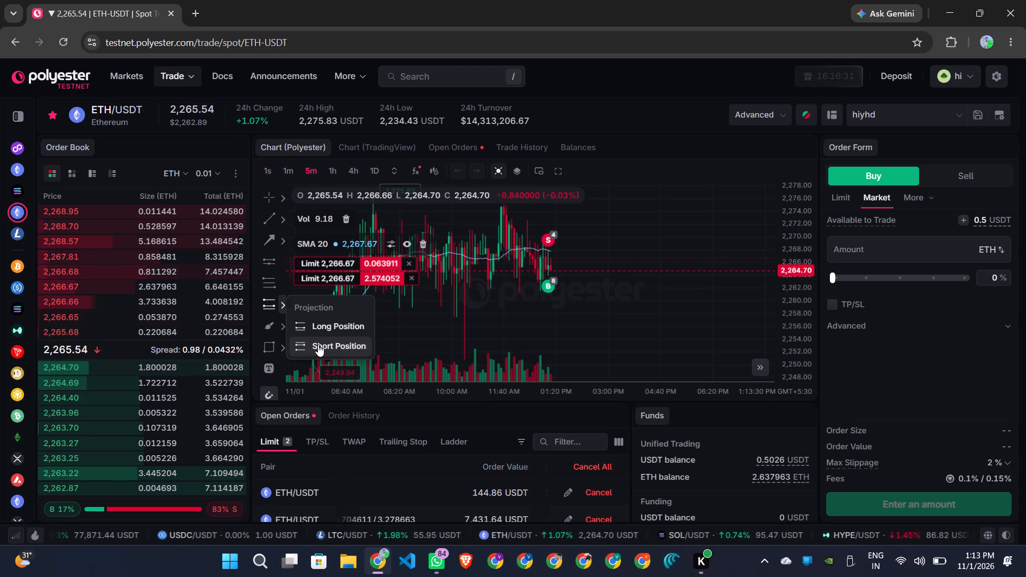
pyautogui.click(553, 269)
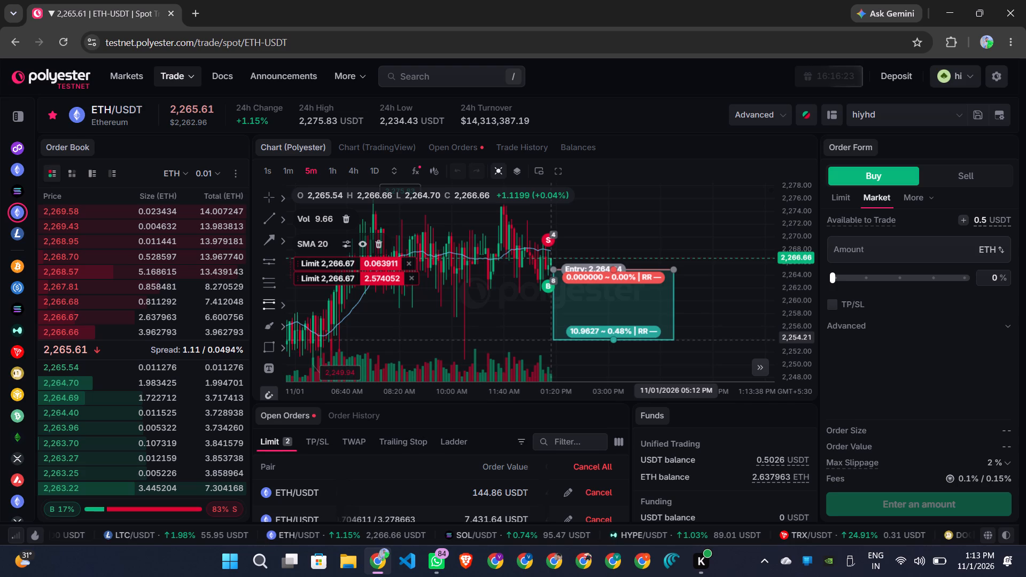
pyautogui.click(694, 338)
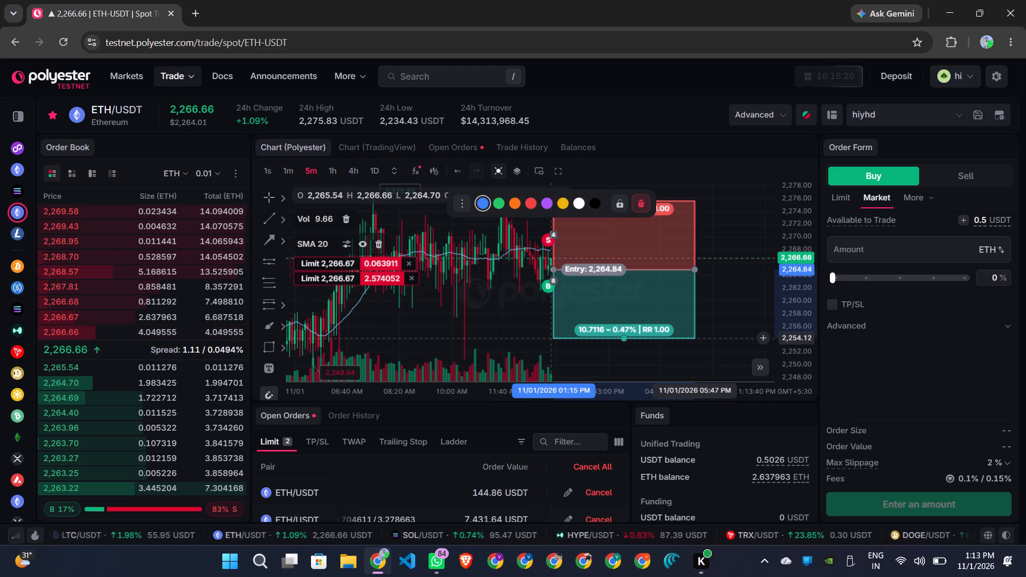
pyautogui.click(718, 291)
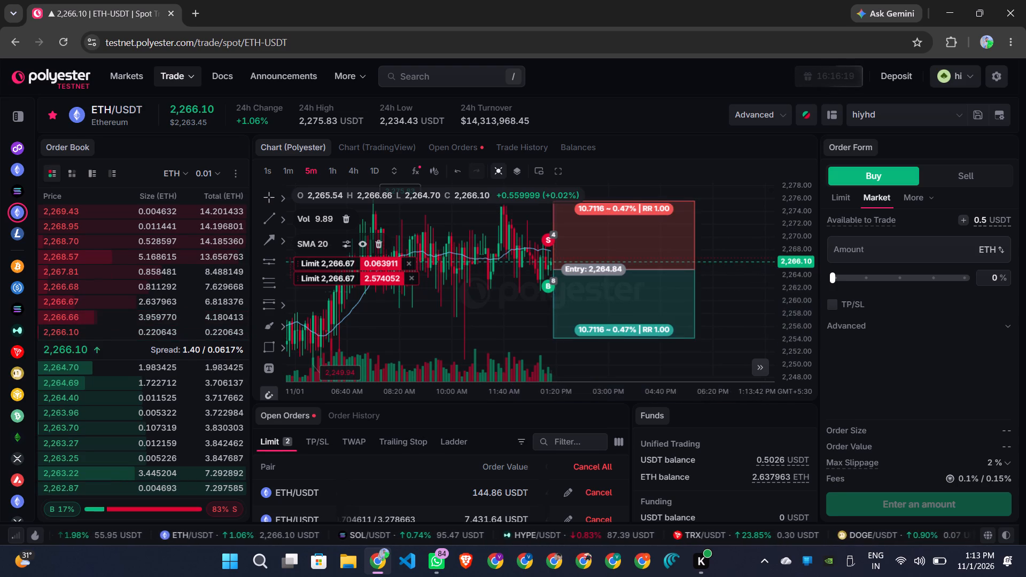
# Examine the chart around the drawn short position and the status, price and quantity details of the open ETH/USDT sell orders.
pyautogui.scroll(4, 718, 291)
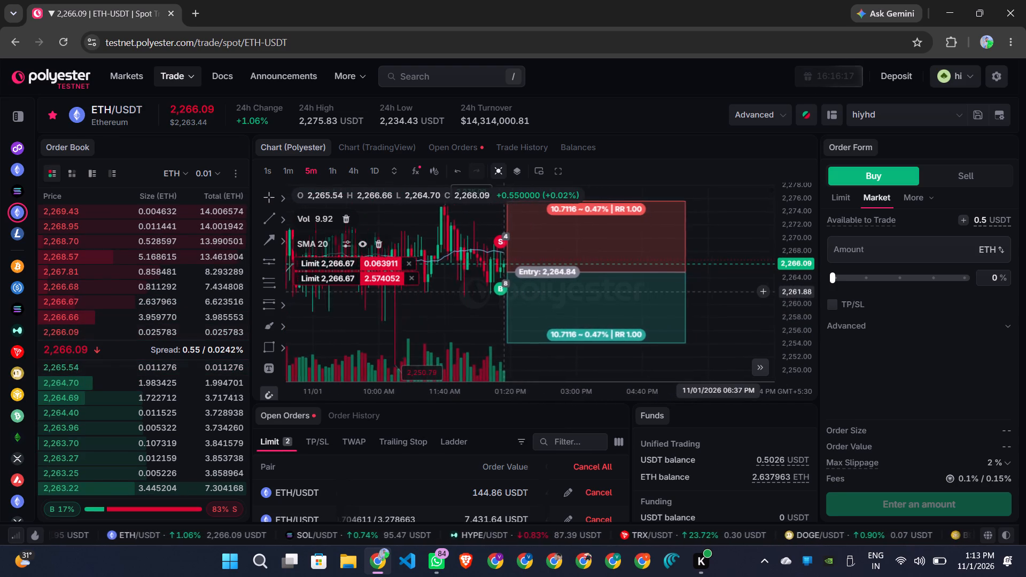
pyautogui.scroll(1, 718, 291)
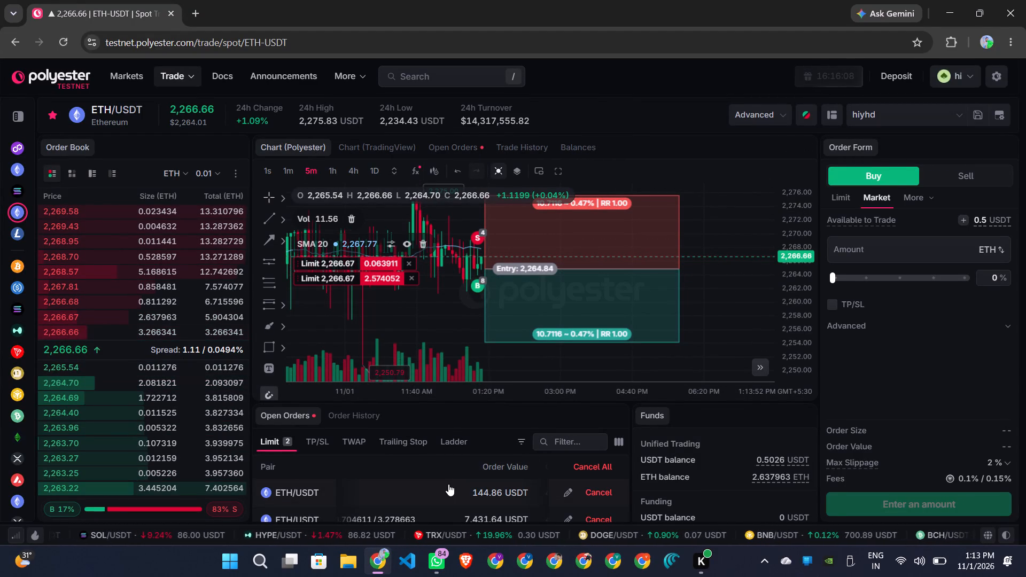
pyautogui.hscroll(-2, 448, 484)
pyautogui.hscroll(2, 448, 484)
pyautogui.hscroll(-2, 448, 484)
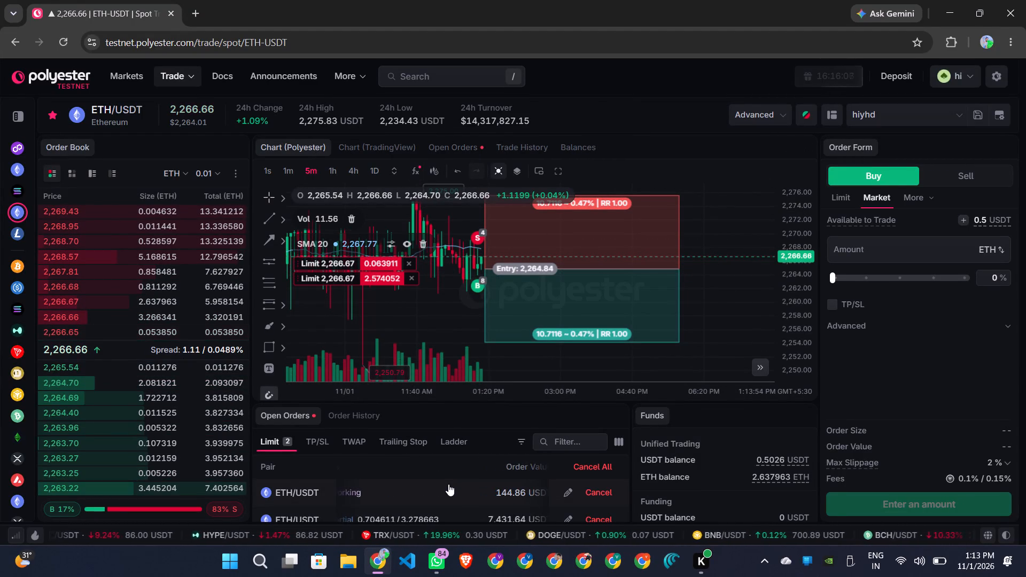
pyautogui.hscroll(-4, 448, 484)
pyautogui.hscroll(5, 448, 484)
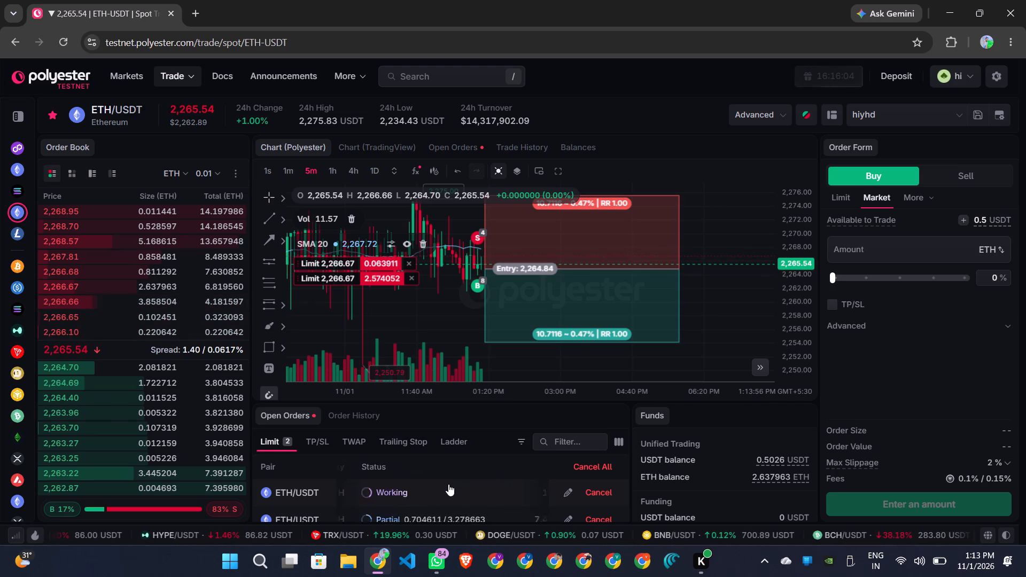
pyautogui.hscroll(7, 448, 484)
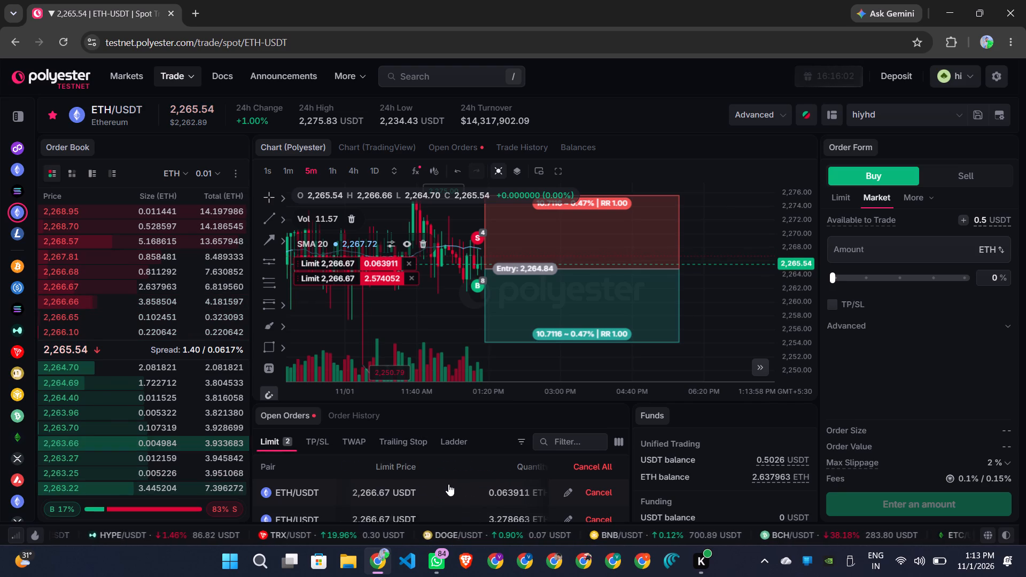
pyautogui.hscroll(1, 448, 484)
pyautogui.scroll(-1, 448, 484)
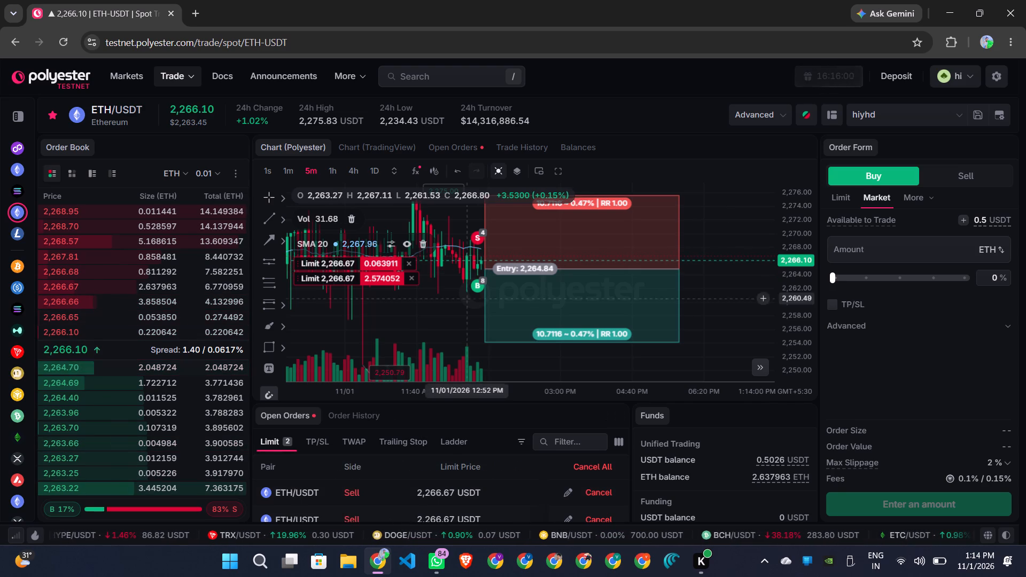
pyautogui.click(456, 144)
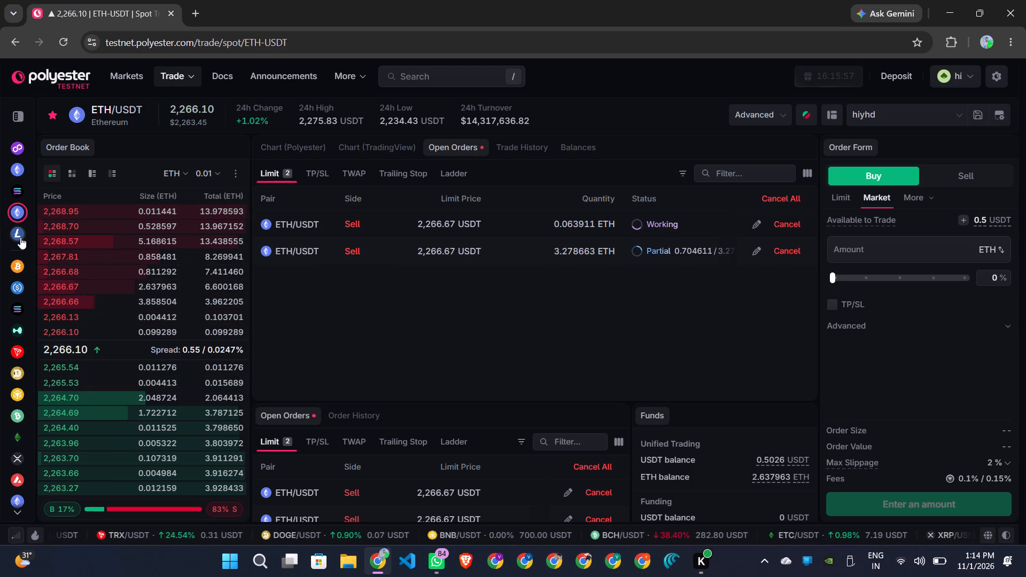
# Switch to LTC/USDT, show its Polyester chart up to the latest candles and set the order form to the sell side.
pyautogui.click(20, 238)
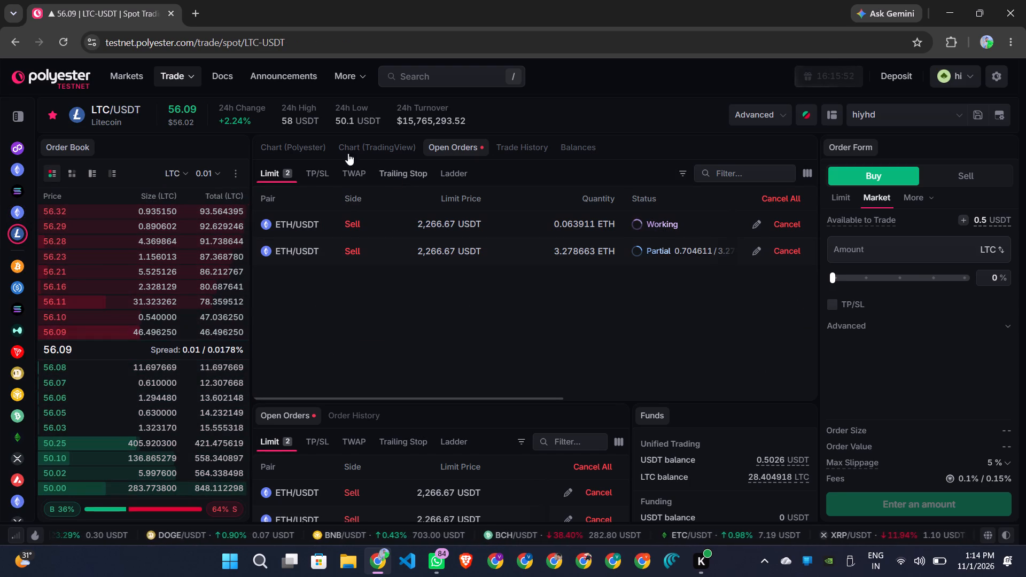
pyautogui.click(294, 151)
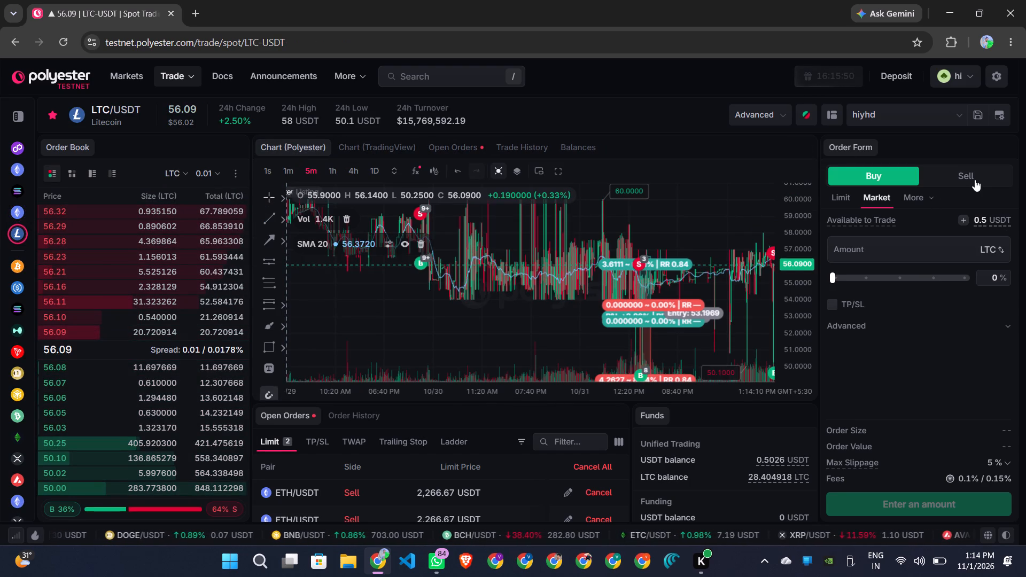
pyautogui.click(973, 172)
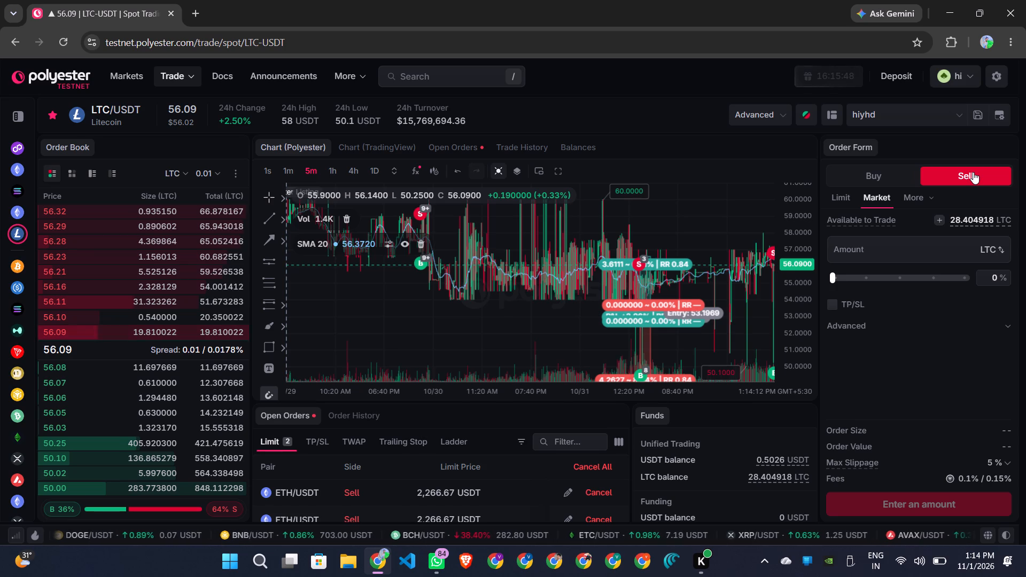
pyautogui.hscroll(-2, 755, 324)
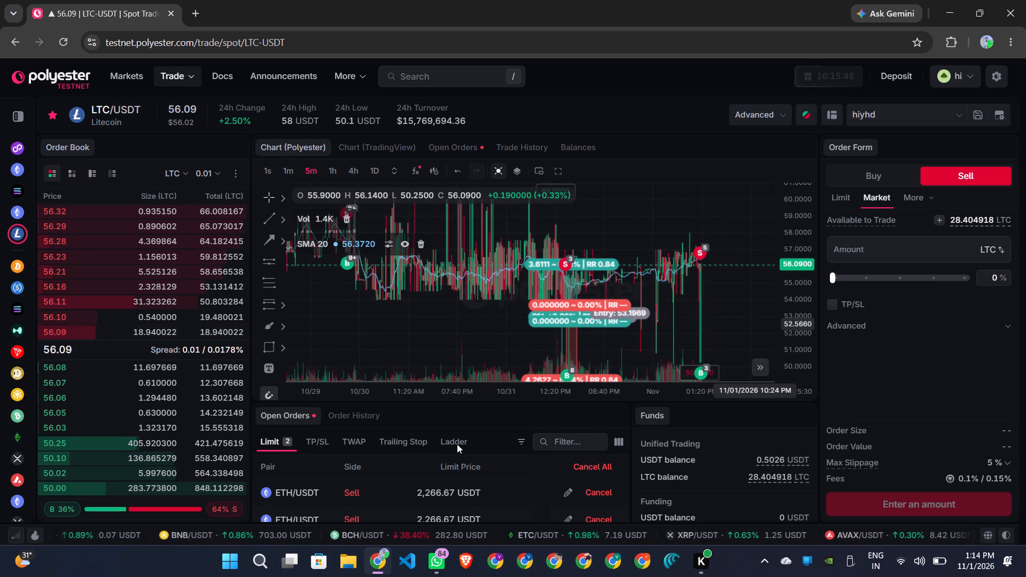
# Review the trade history for the recent LTC/USDT and ETH/USDT fills, including their quantities, prices and fees.
pyautogui.click(532, 143)
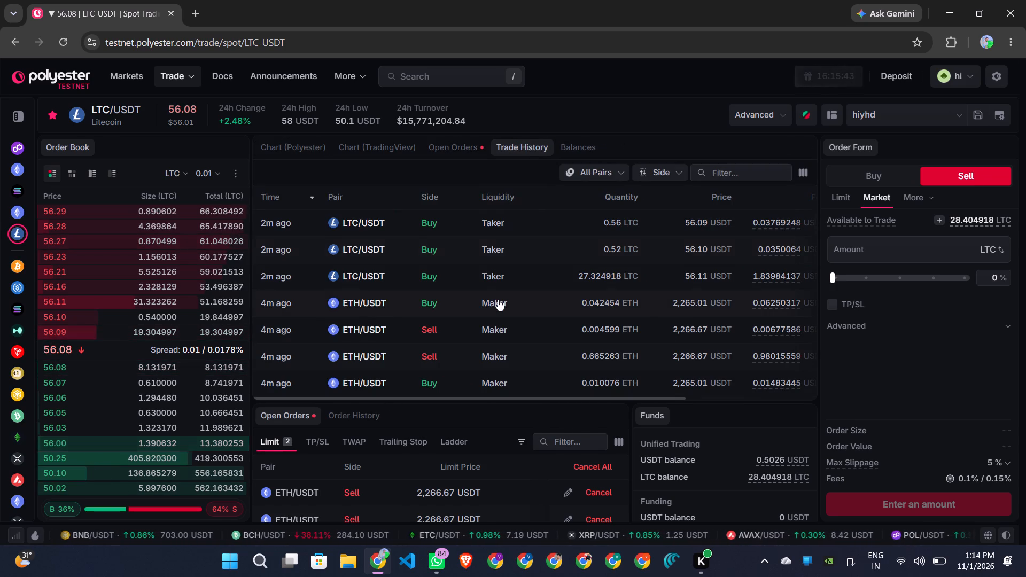
pyautogui.hscroll(2, 498, 299)
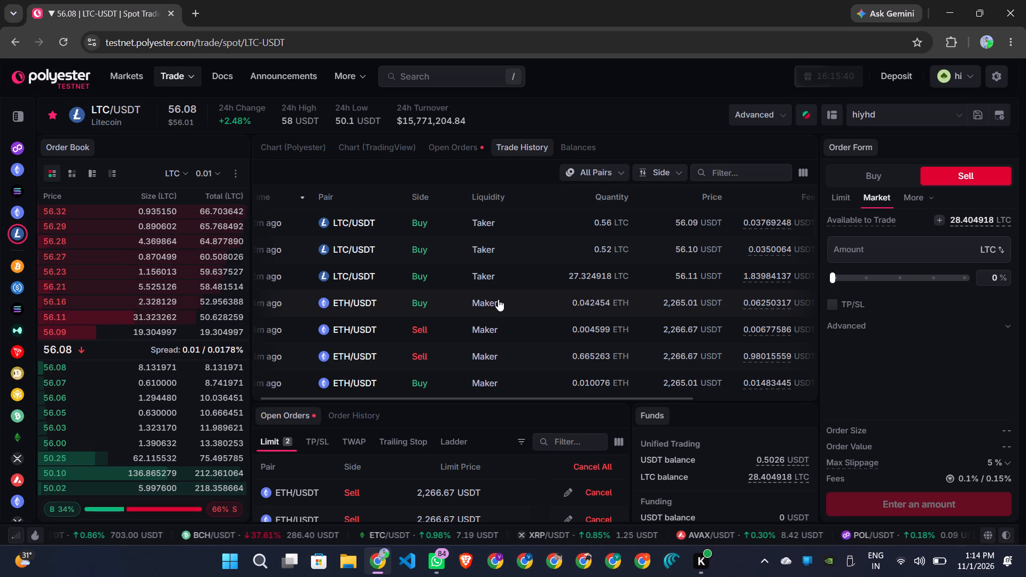
pyautogui.hscroll(1, 498, 299)
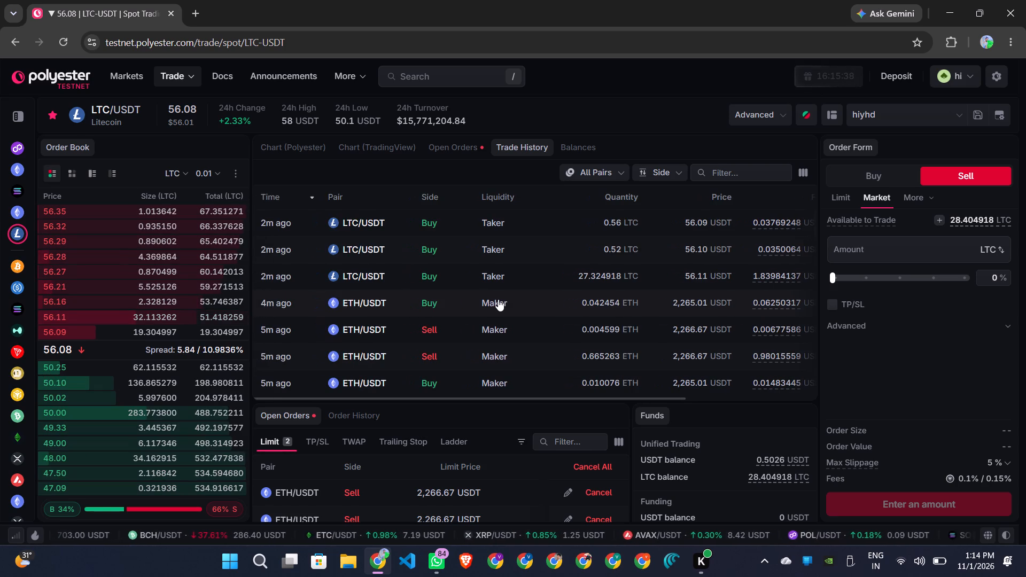
pyautogui.hscroll(2, 498, 299)
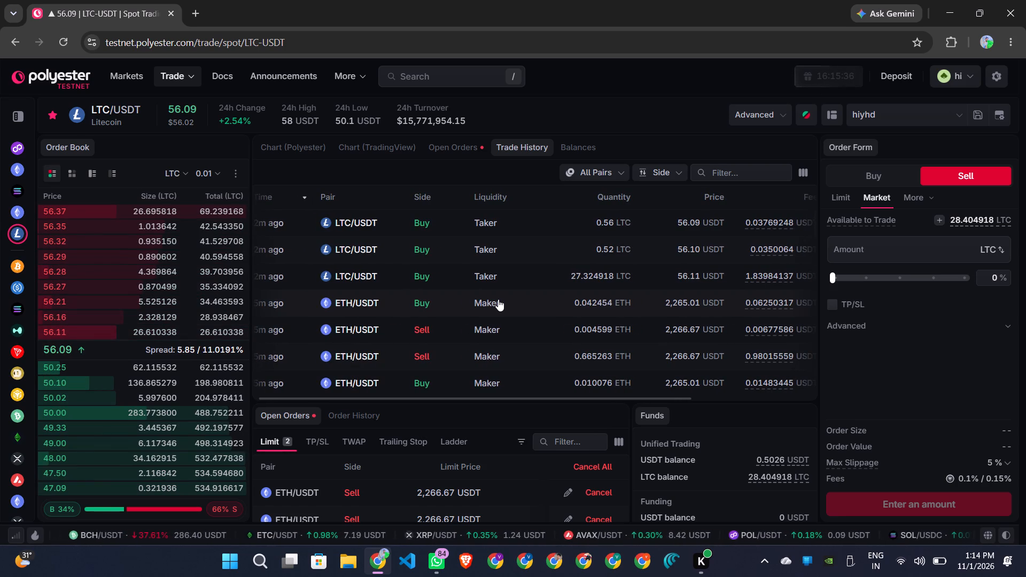
pyautogui.hscroll(1, 498, 299)
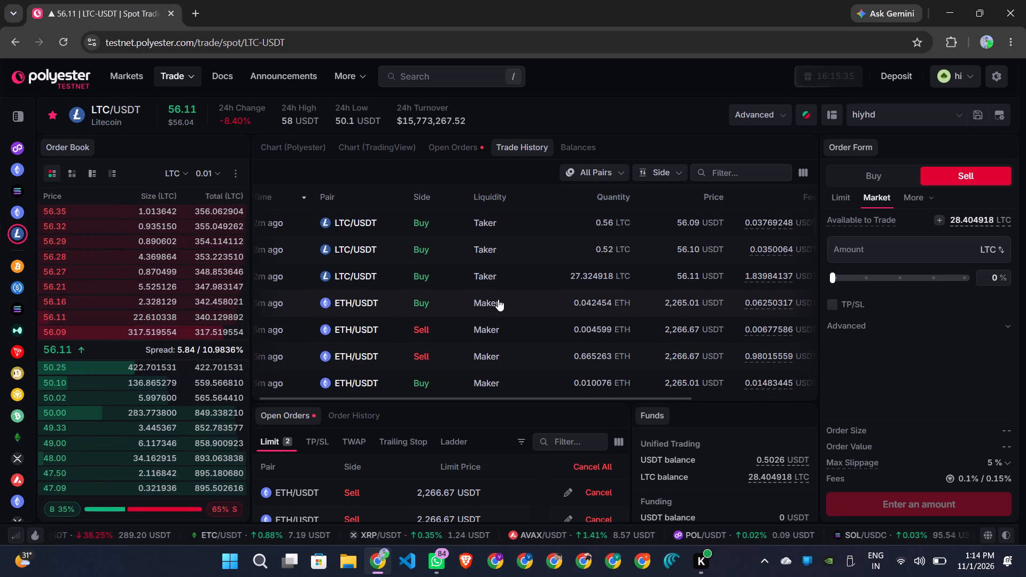
pyautogui.hscroll(1, 498, 299)
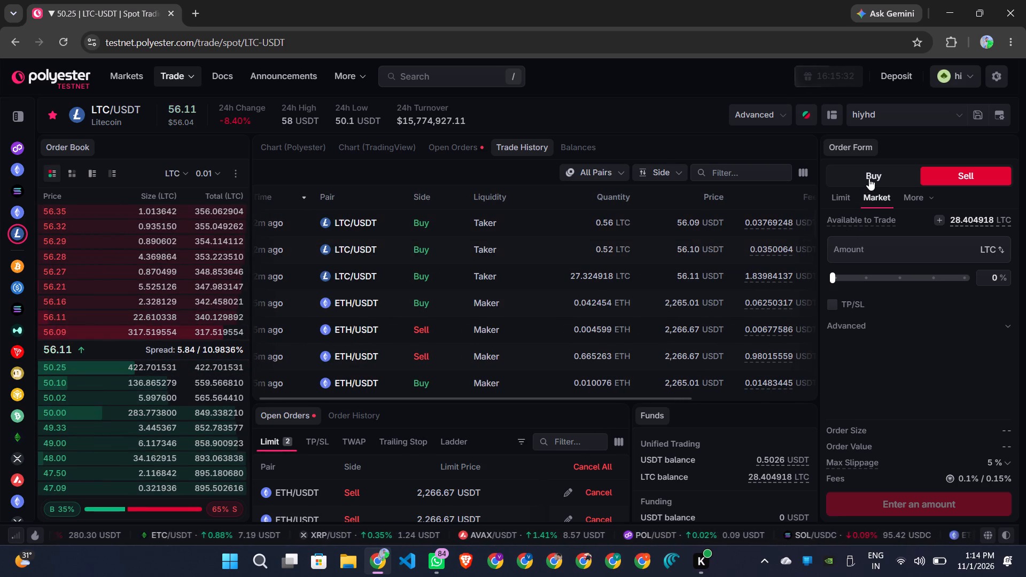
# Set the LTC/USDT sell order form to a limit order and bring back the Polyester chart.
pyautogui.click(842, 202)
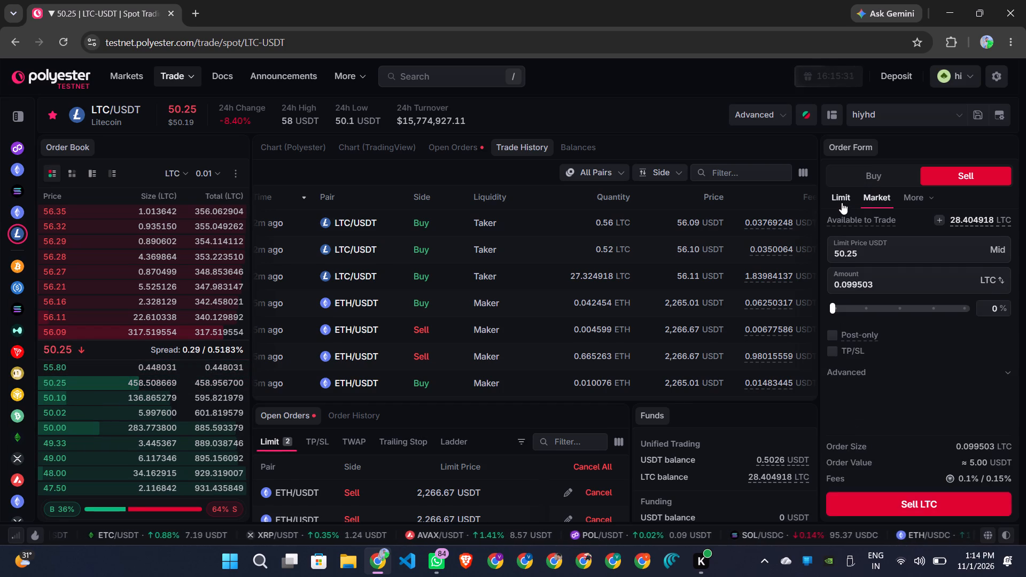
pyautogui.click(289, 147)
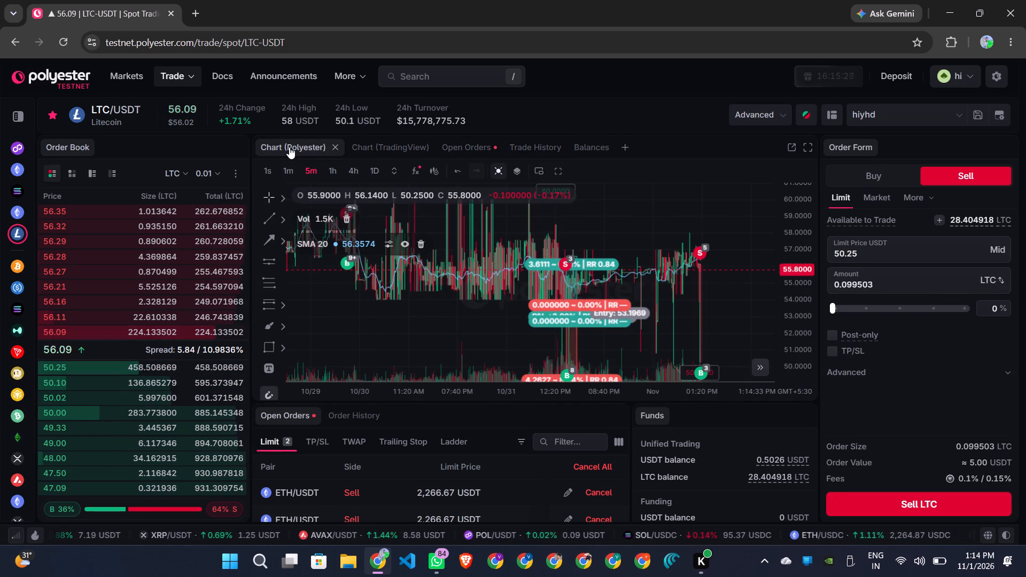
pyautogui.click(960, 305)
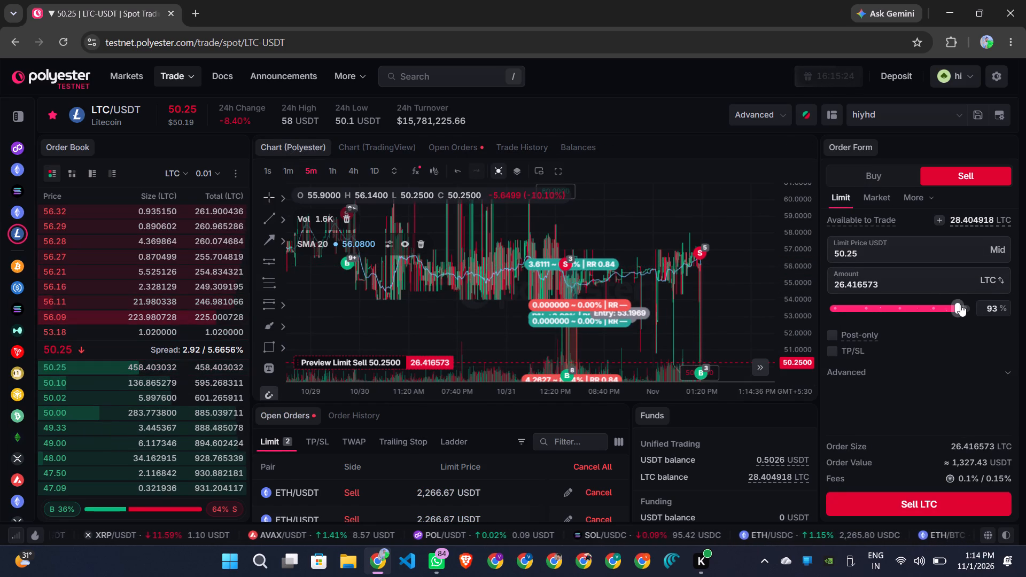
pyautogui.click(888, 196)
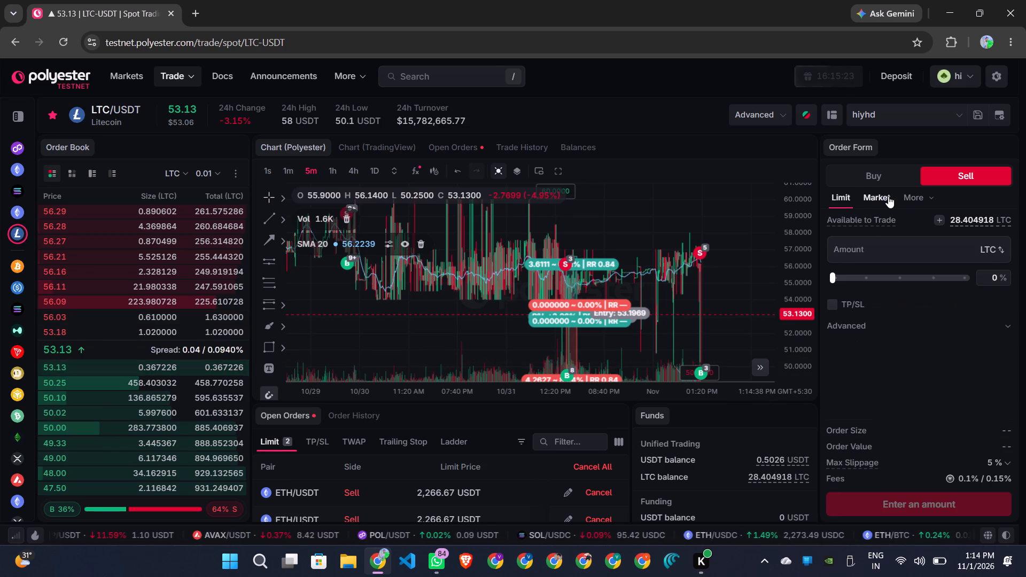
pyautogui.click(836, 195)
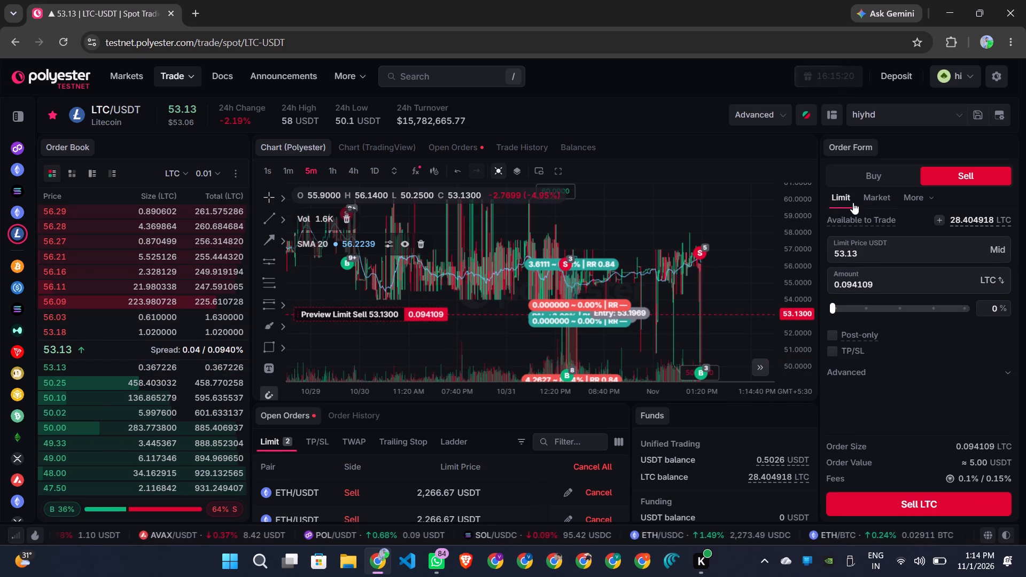
# Place a limit sell order on LTC/USDT at 56.51 USDT for 100% of the available LTC, 28.404918 LTC.
pyautogui.click(843, 253)
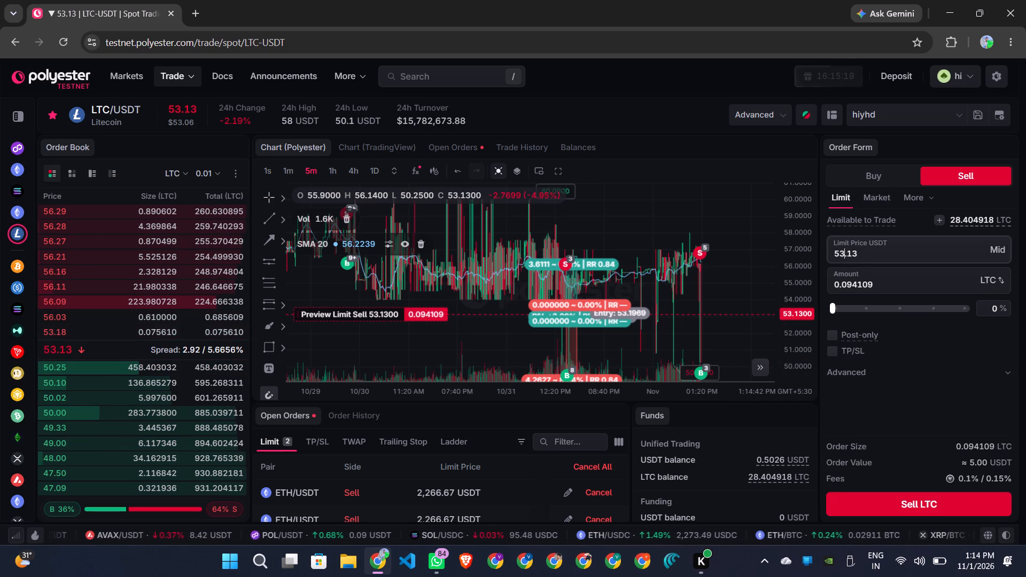
pyautogui.press('BackSpace')
pyautogui.press('6')
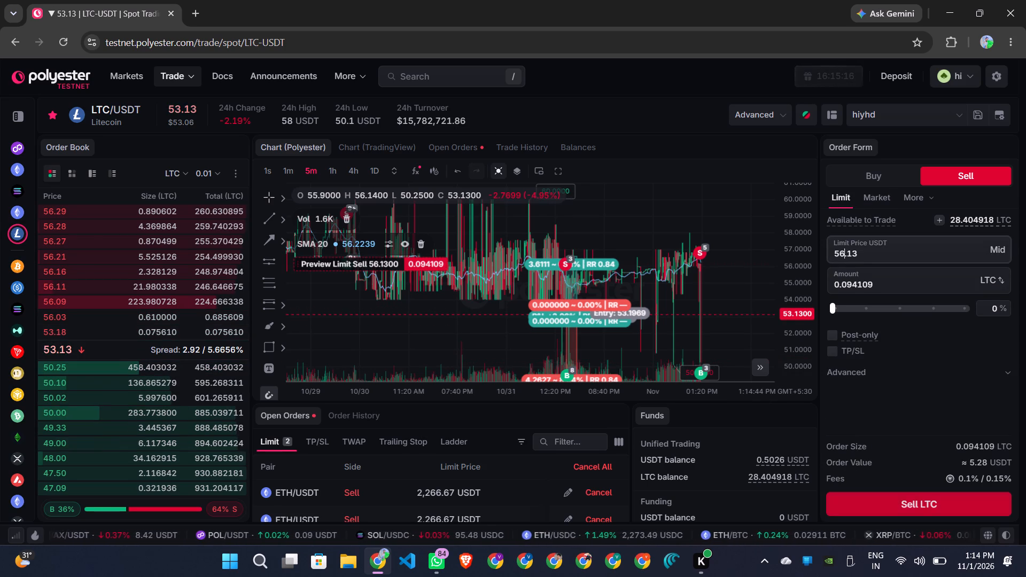
pyautogui.click(867, 251)
pyautogui.press('BackSpace')
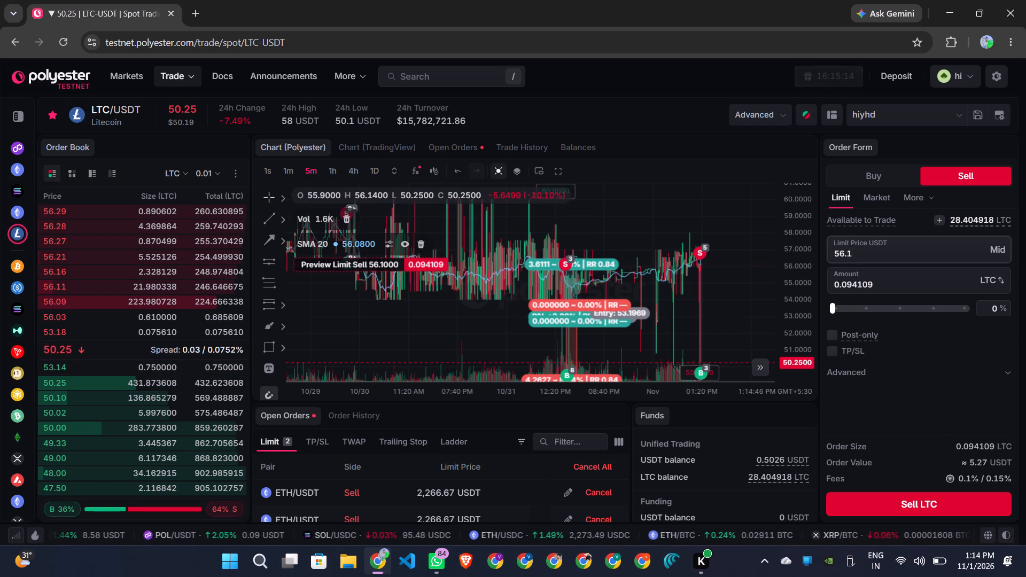
pyautogui.press('BackSpace')
pyautogui.press('5')
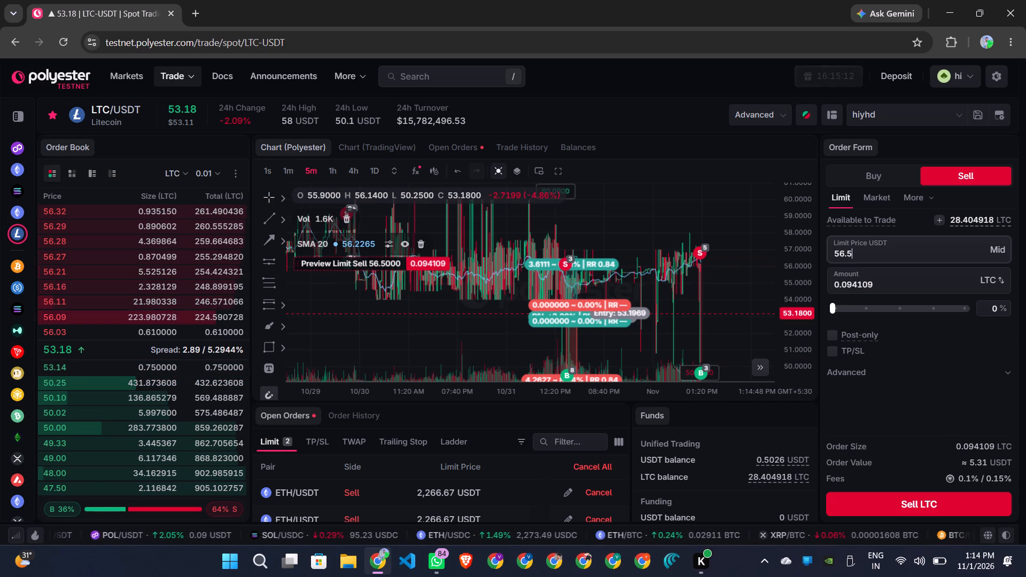
pyautogui.press('1')
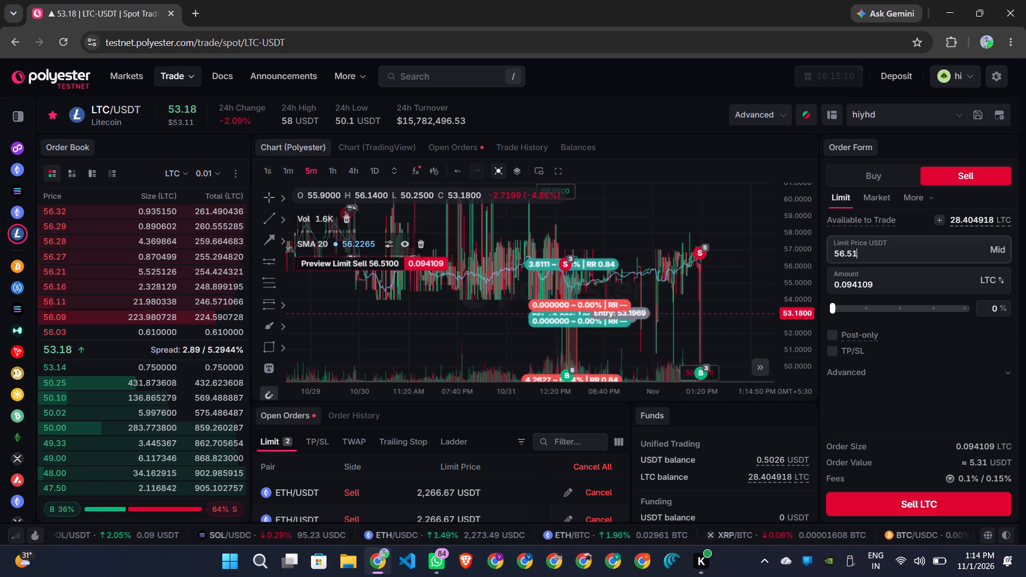
pyautogui.click(970, 307)
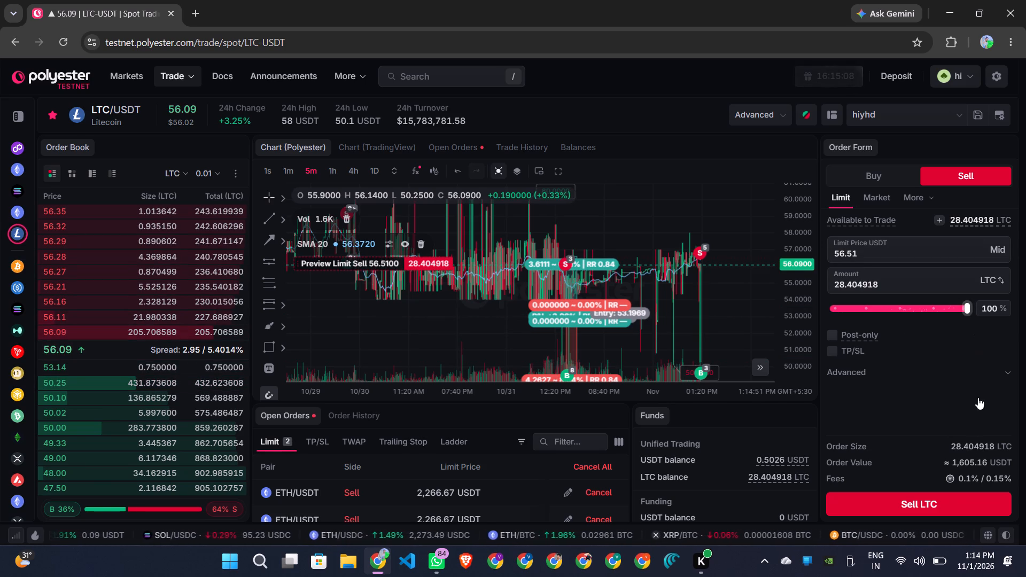
pyautogui.click(949, 504)
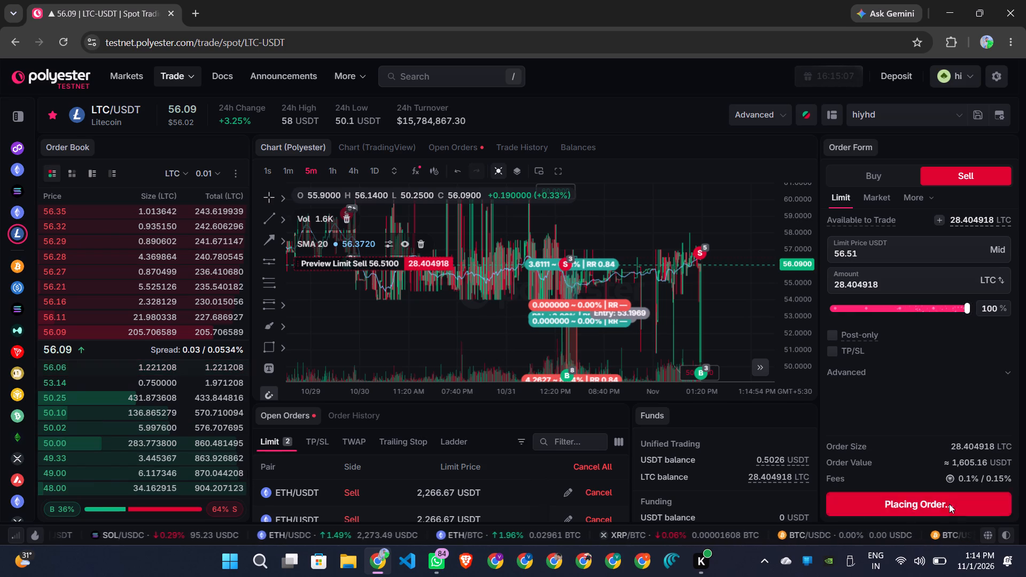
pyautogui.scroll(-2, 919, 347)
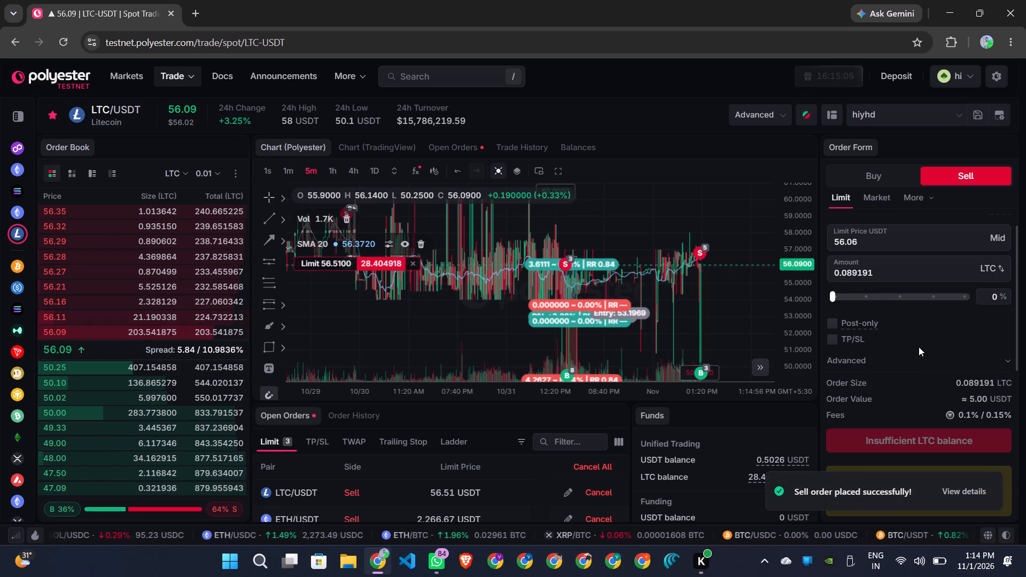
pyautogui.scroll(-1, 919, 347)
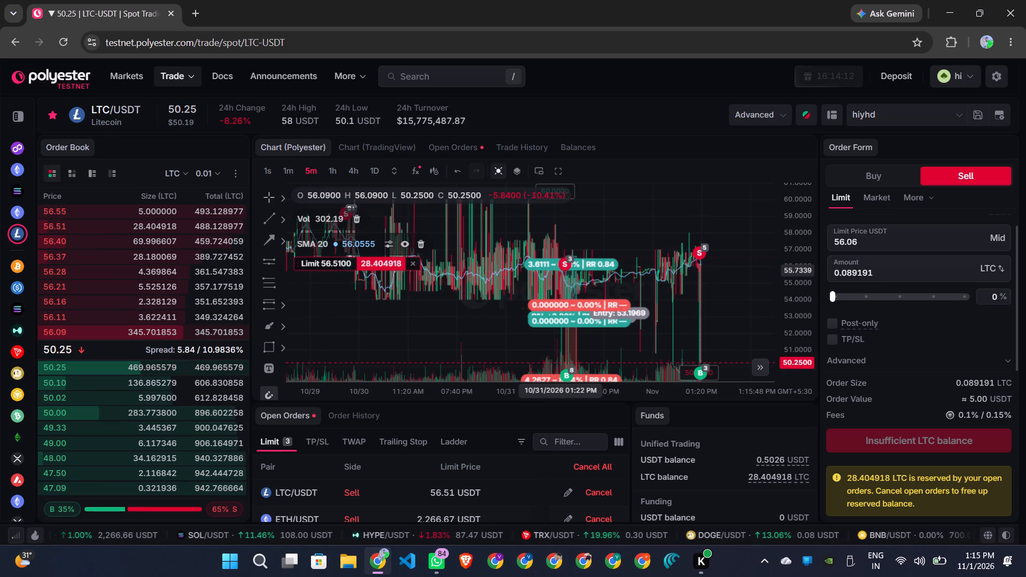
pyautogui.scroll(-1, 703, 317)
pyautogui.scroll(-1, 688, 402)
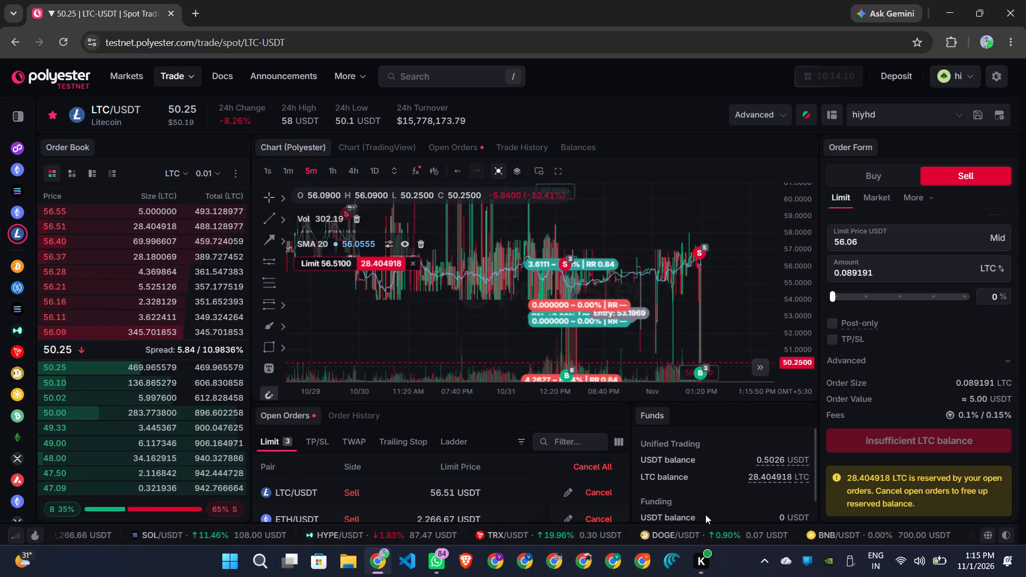